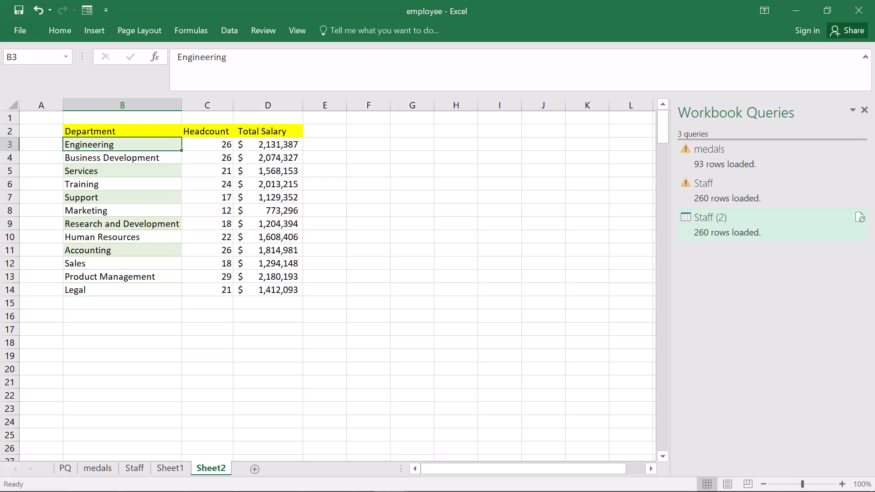
Add the column header Average in cell E2, beside Total Salary.
click(307, 134)
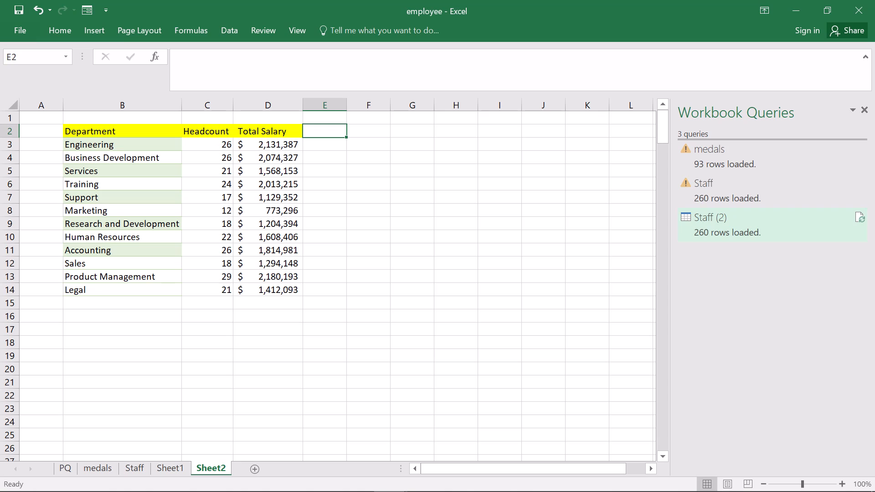
key(a)
key(v)
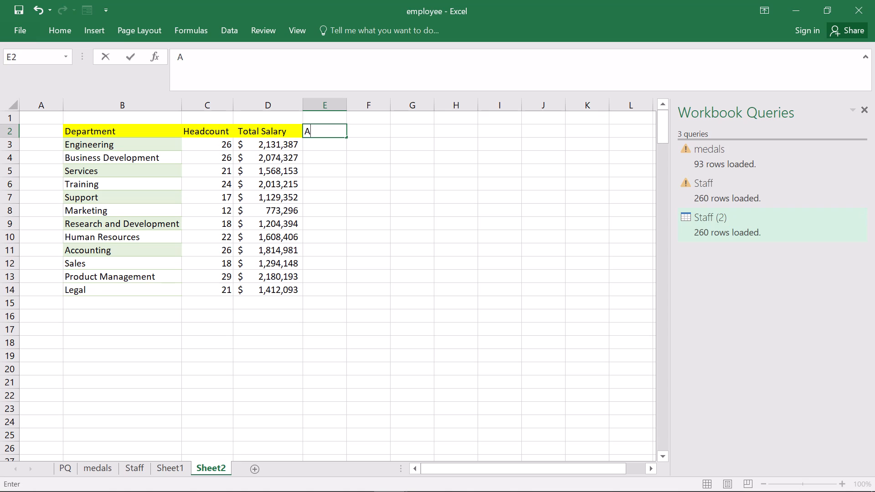
text(erage)
key(Return)
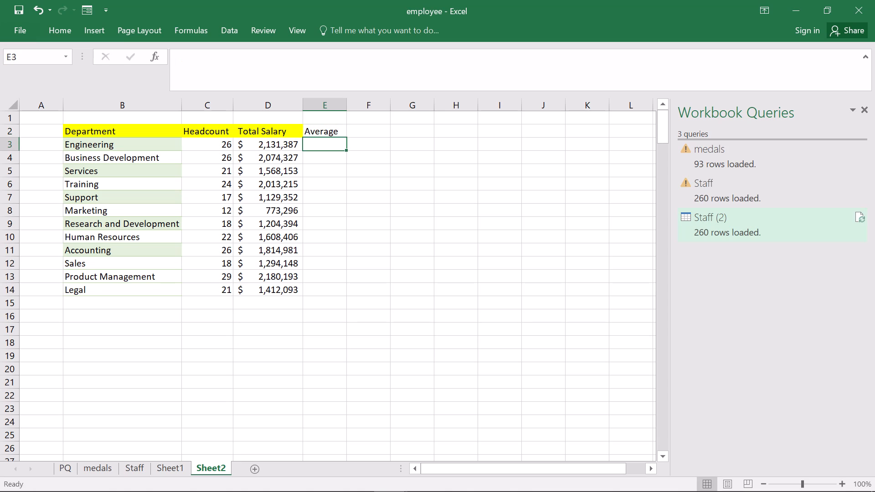
Fill the Average header cell with yellow to match the other column headers.
click(314, 132)
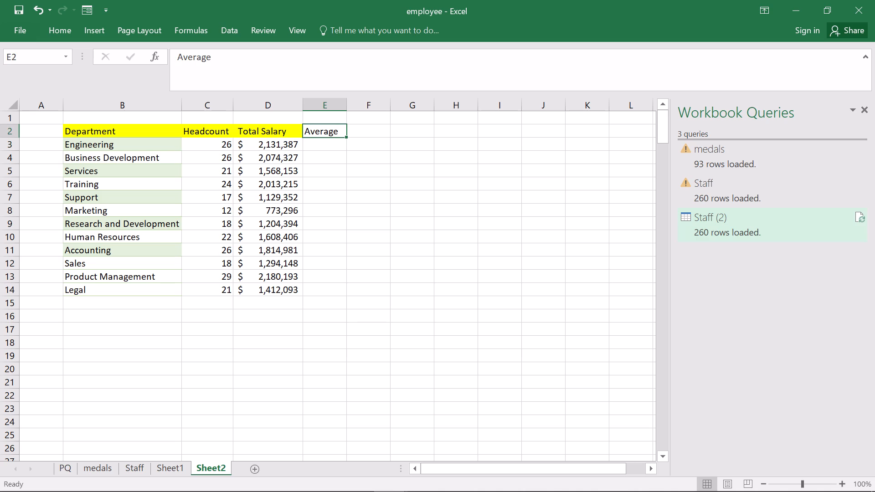
click(314, 132)
click(66, 32)
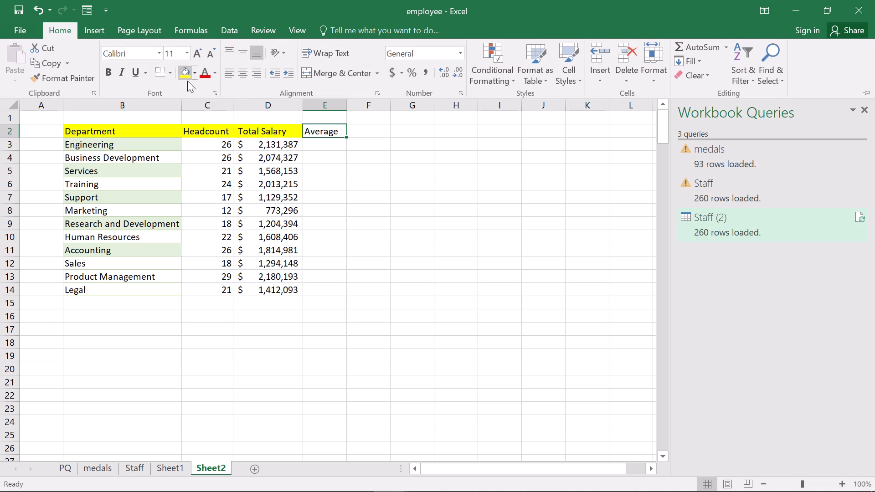
click(187, 74)
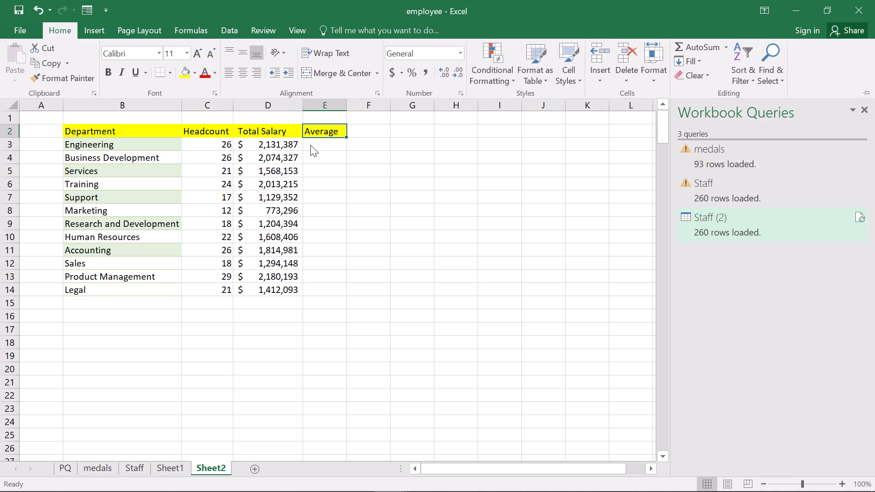
Start a formula in cell E3, the Engineering row of the Average column.
click(310, 145)
click(310, 145)
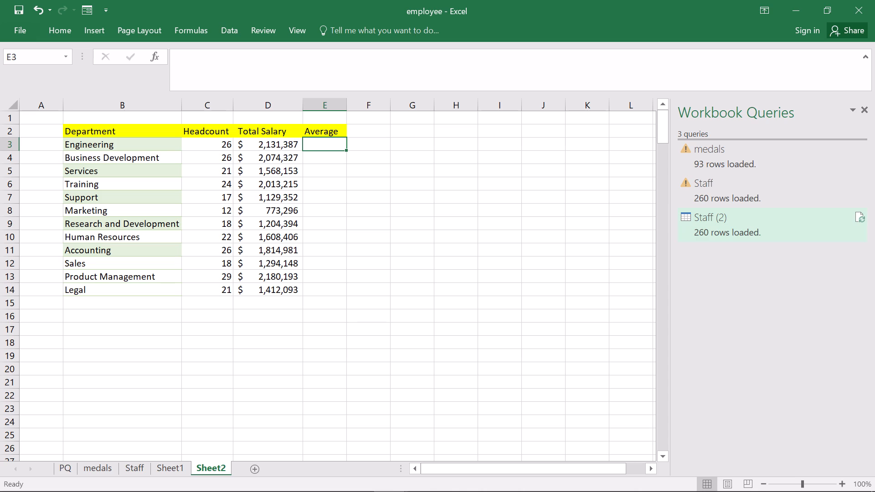
key(equal)
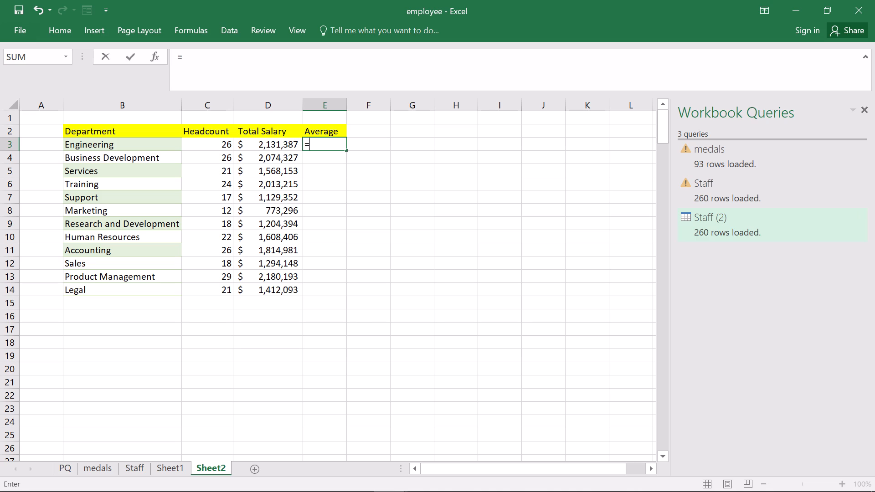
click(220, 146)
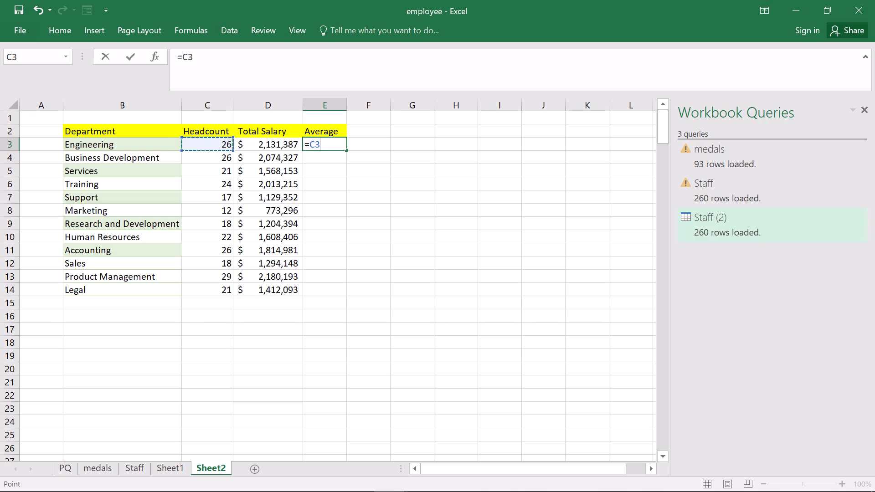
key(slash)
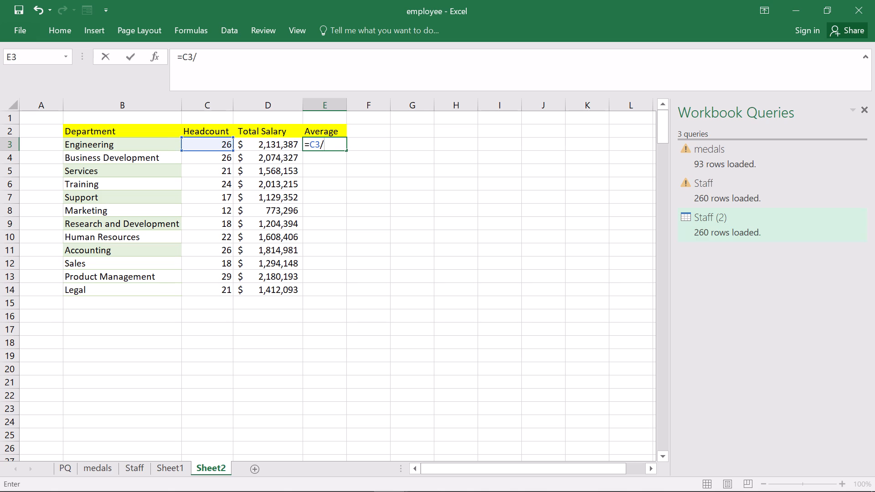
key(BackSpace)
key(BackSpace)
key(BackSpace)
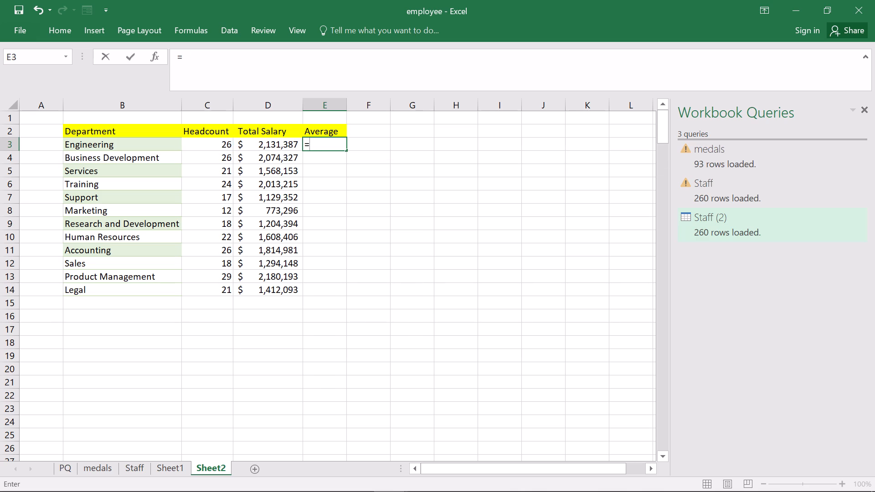
Begin an AVERAGEIFS function in the E3 formula with staff[salary] as the average range.
key(a)
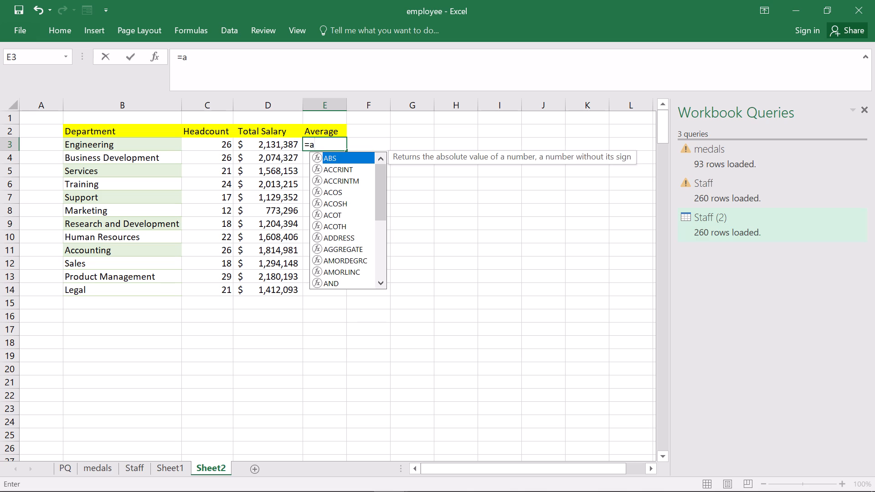
key(c)
key(BackSpace)
text(verage)
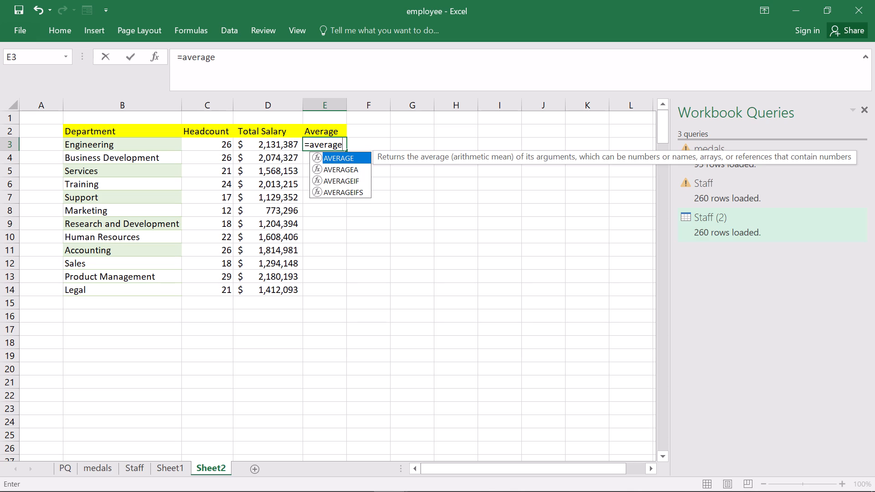
text(ifs)
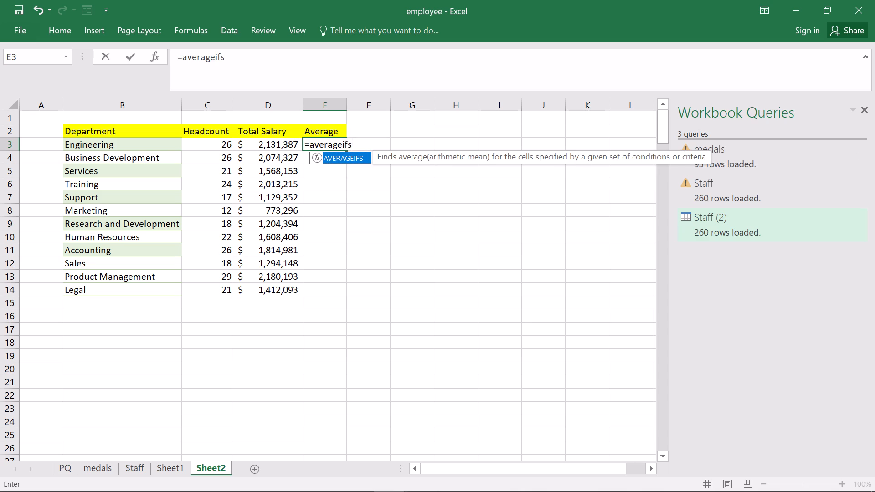
key(shift+parenleft)
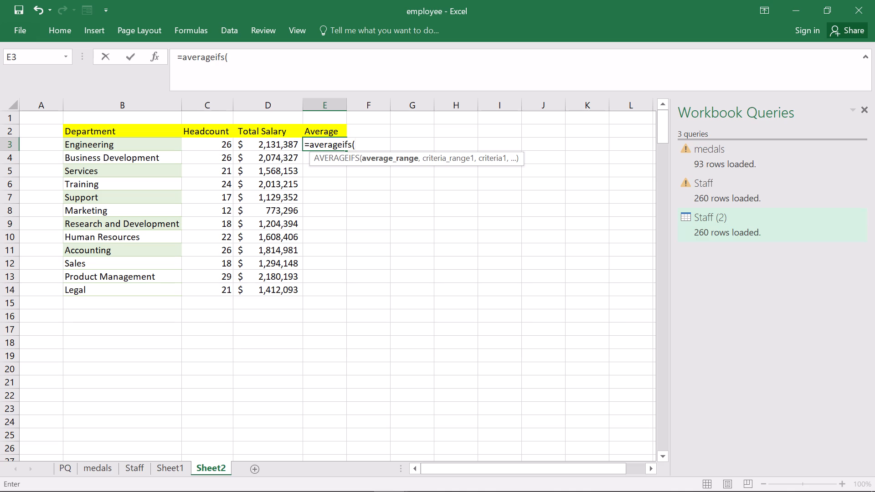
key(s)
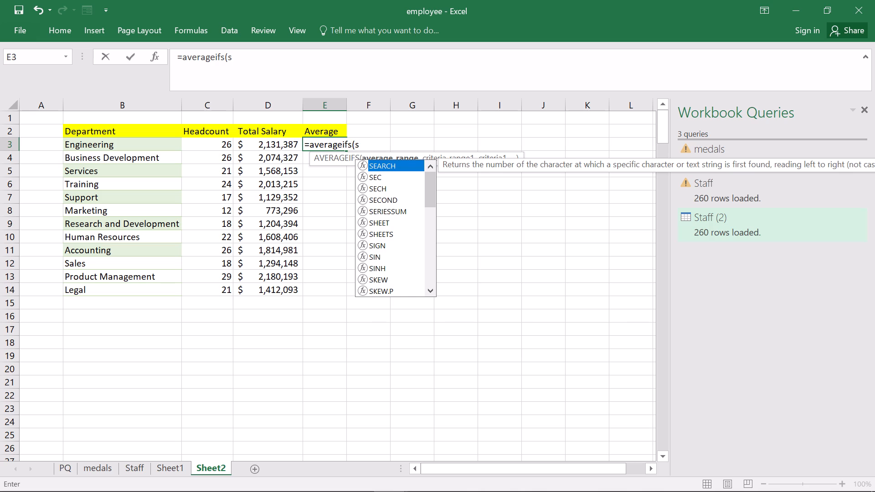
text(taff)
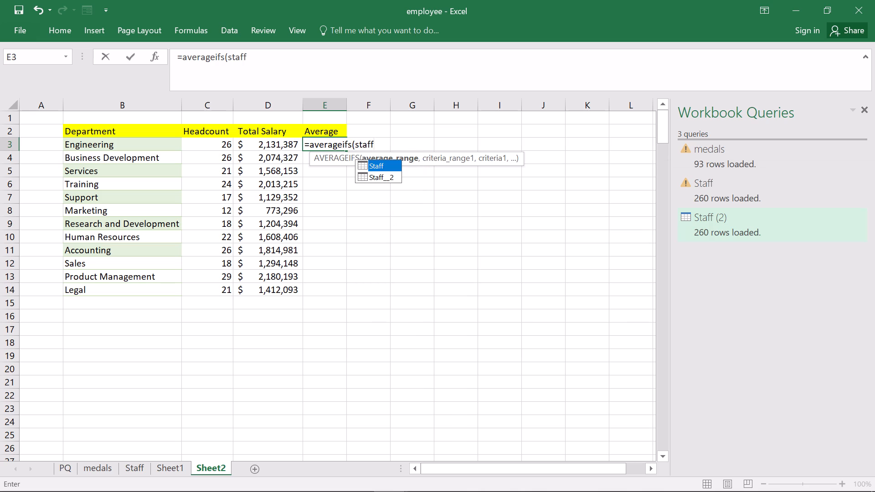
key(bracketleft)
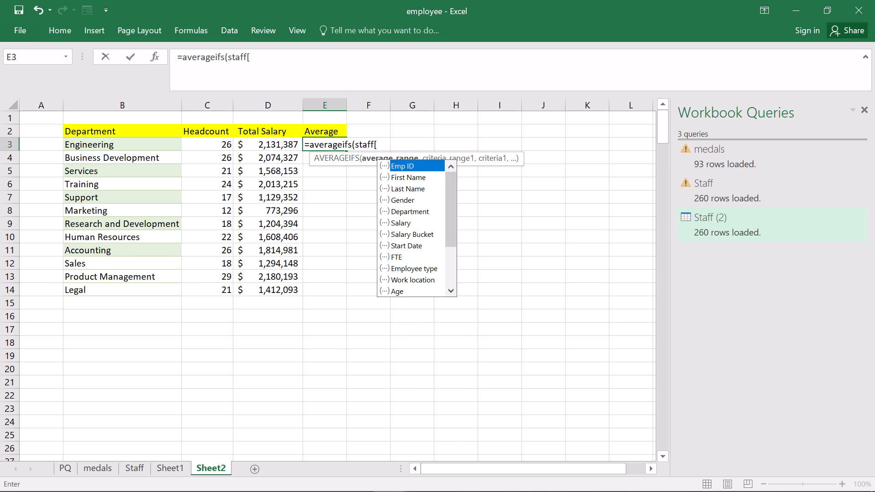
text(sa)
text(lary)
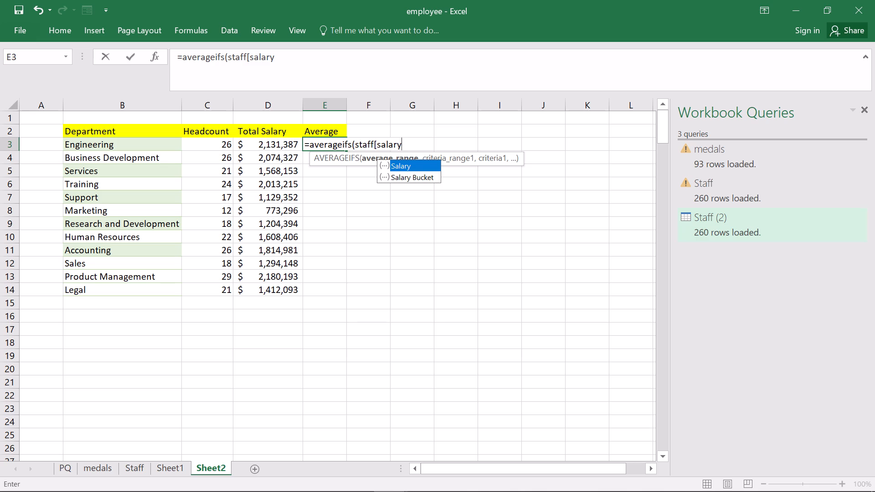
key(bracketright)
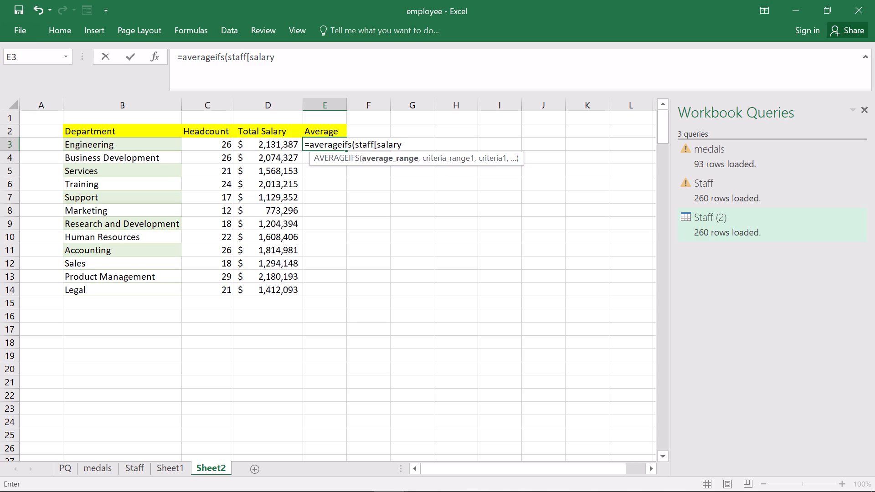
key(comma)
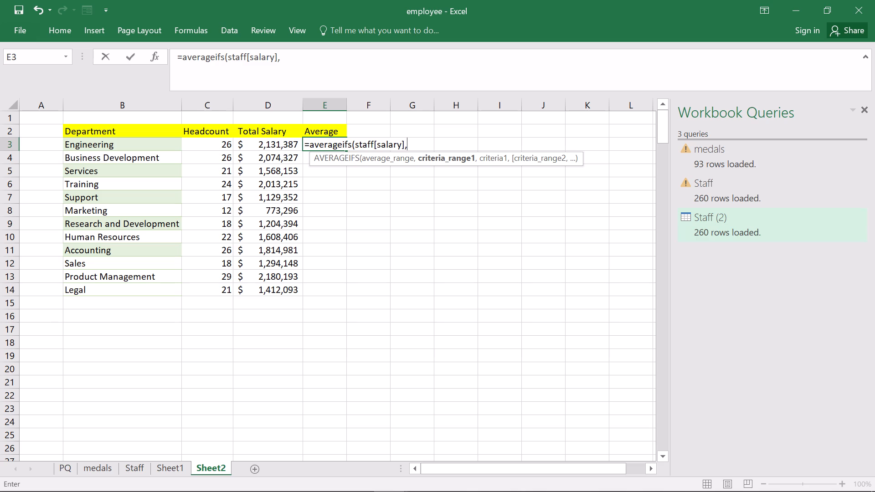
Add staff[department] as the first criteria range of the AVERAGEIFS formula, ready for its criterion.
text(sta)
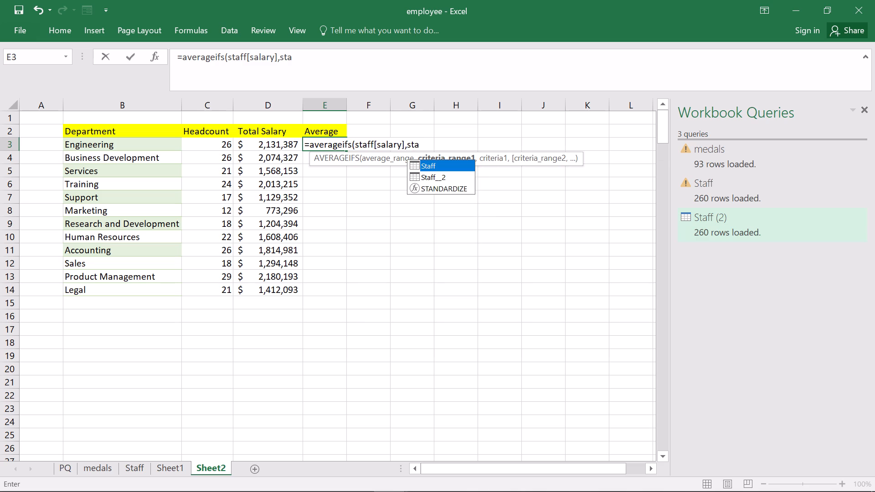
text(ff)
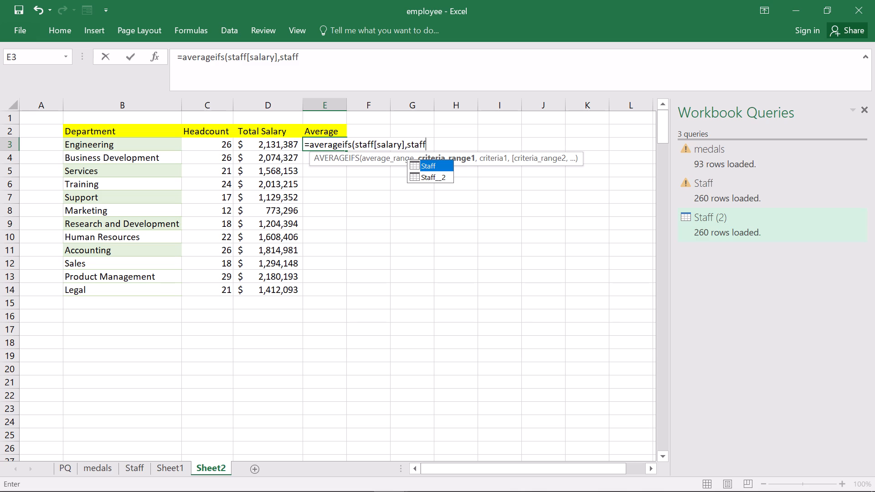
key(bracketleft)
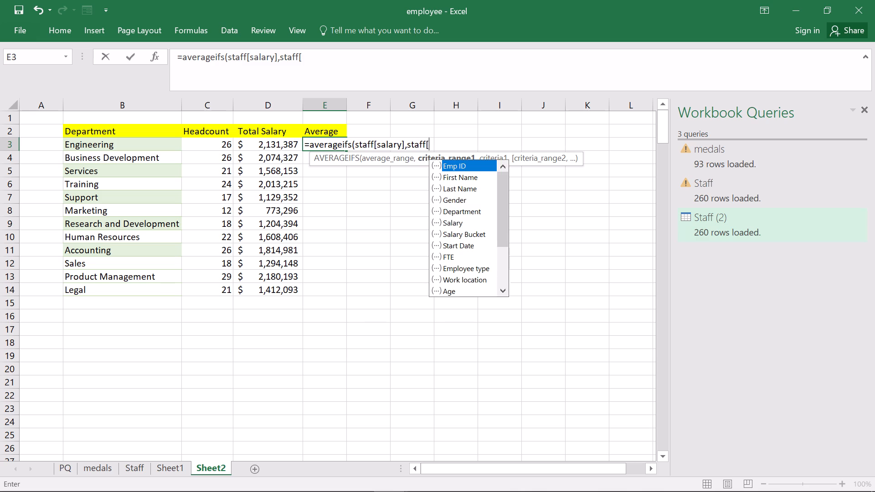
text(de)
text(partment)
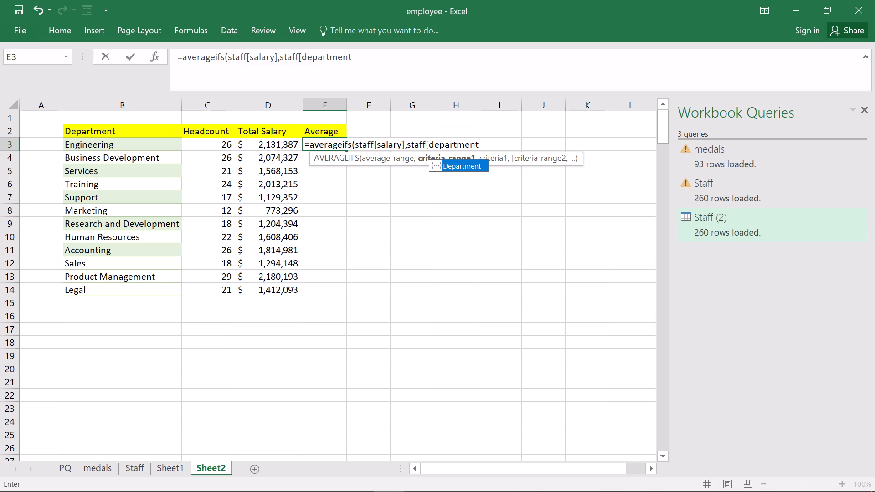
key(bracketright)
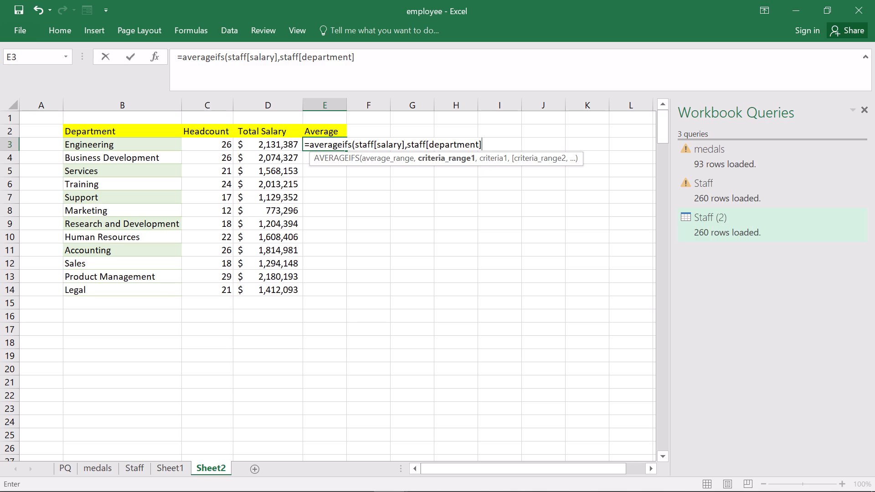
key(comma)
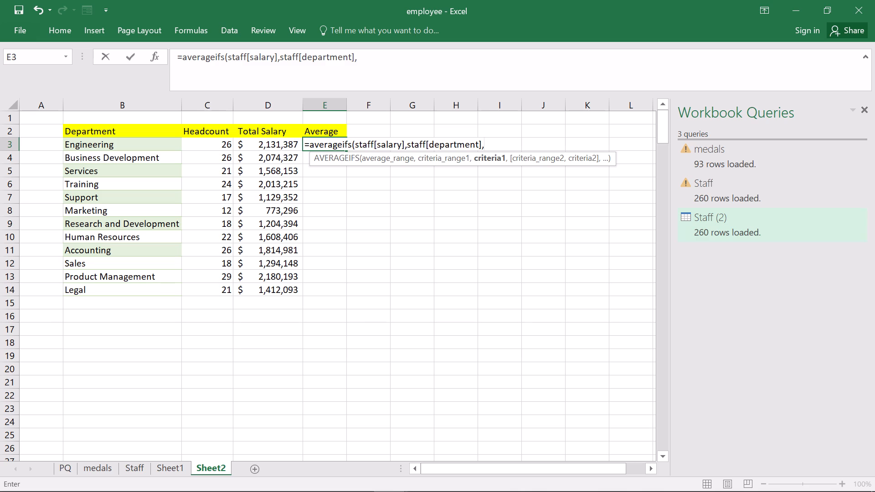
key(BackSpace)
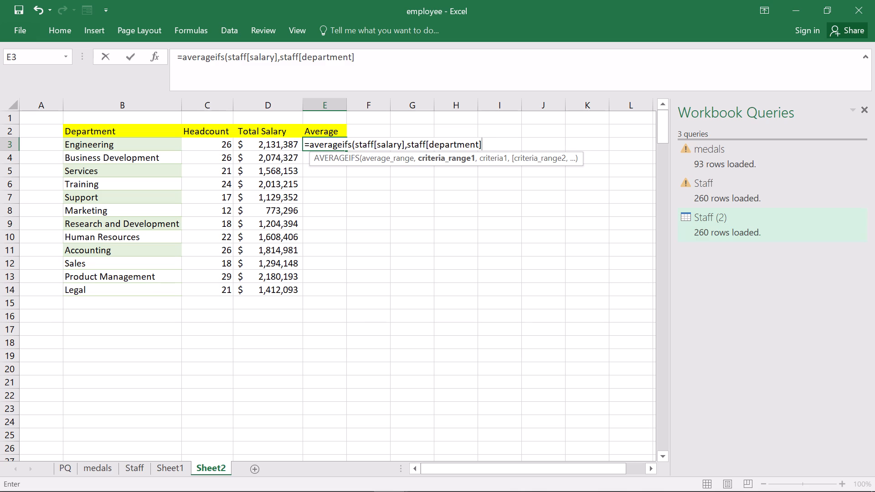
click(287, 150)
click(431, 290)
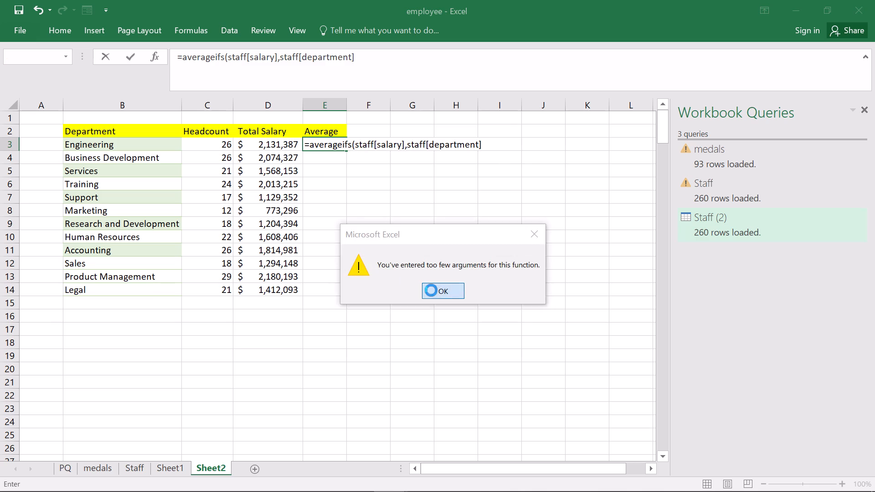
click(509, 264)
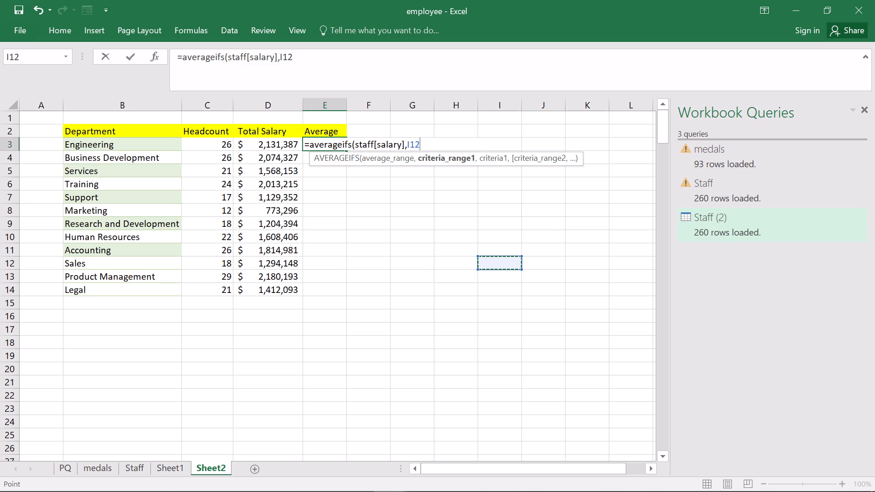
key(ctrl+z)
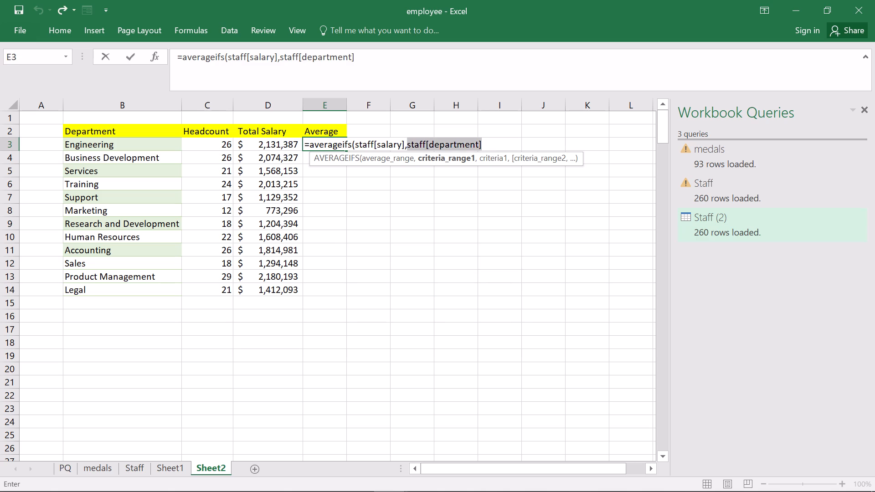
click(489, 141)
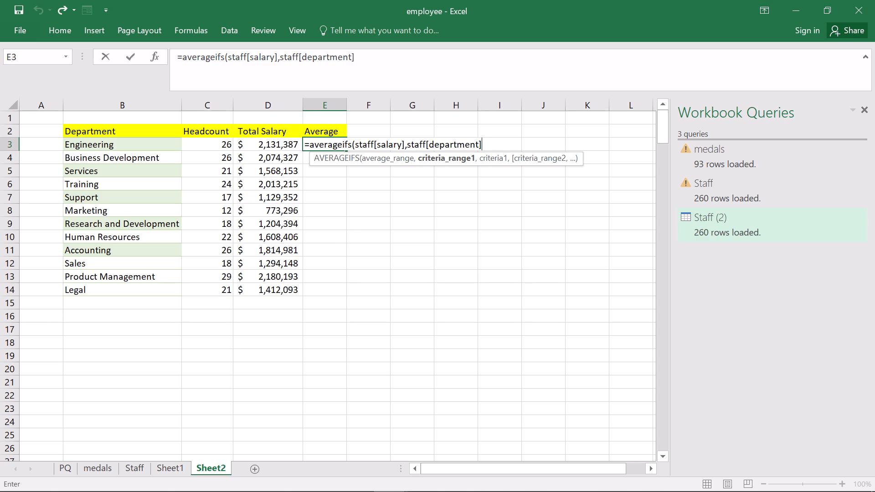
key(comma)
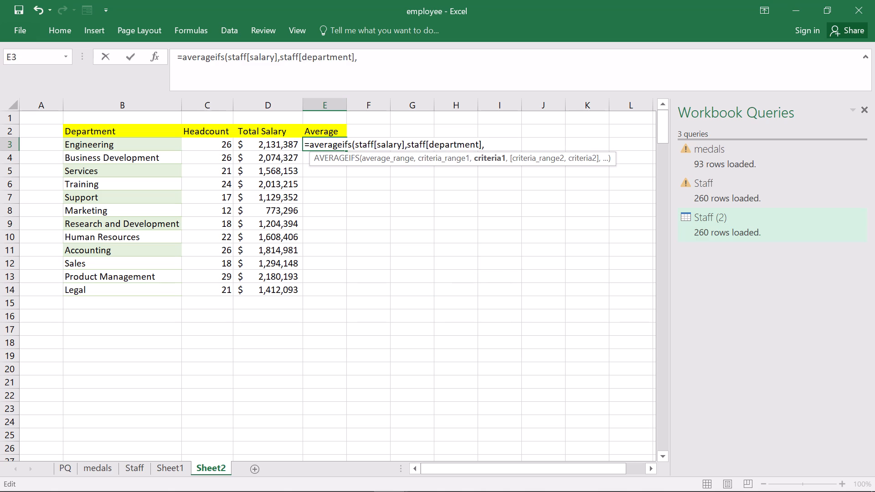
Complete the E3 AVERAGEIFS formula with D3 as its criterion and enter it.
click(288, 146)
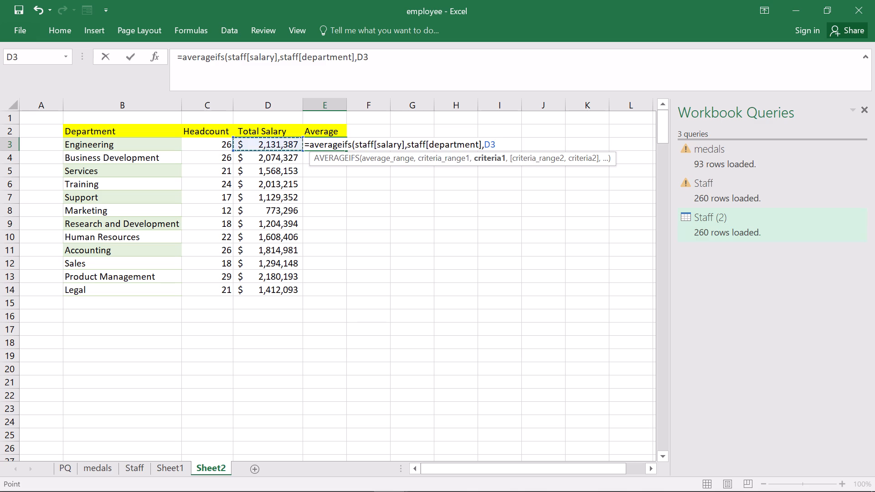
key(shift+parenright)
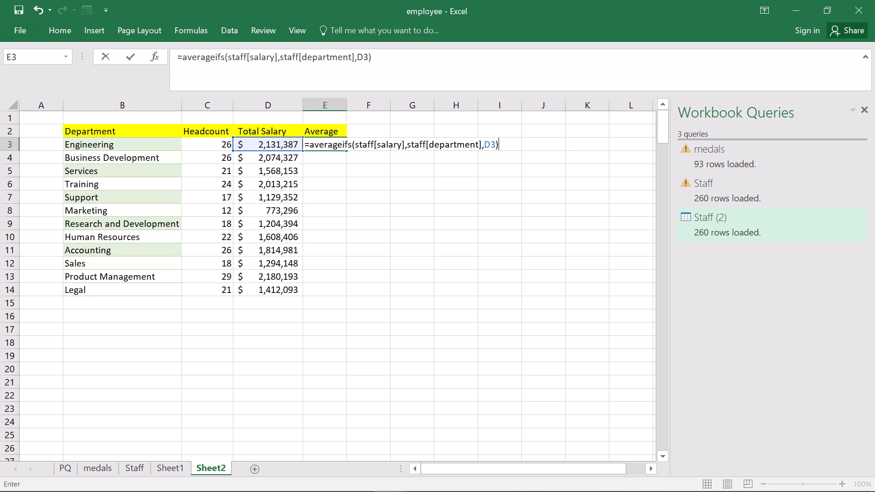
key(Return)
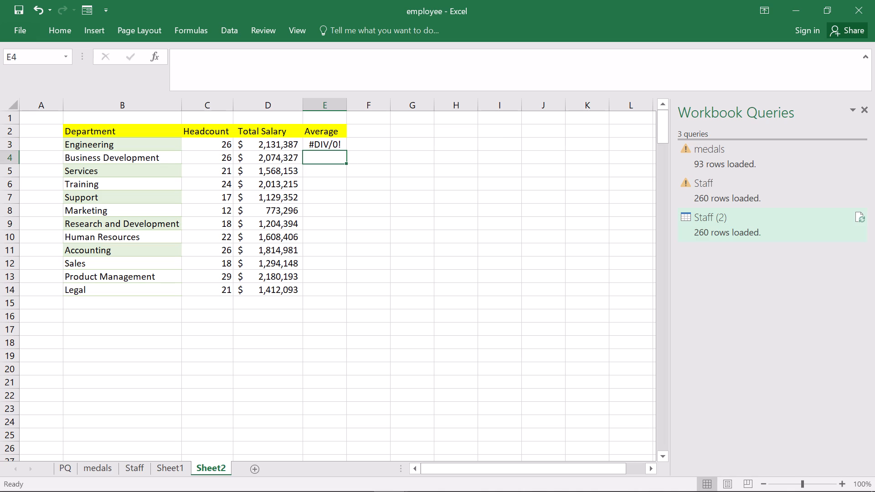
Widen column E, the Average column, slightly.
drag(349, 103, 362, 102)
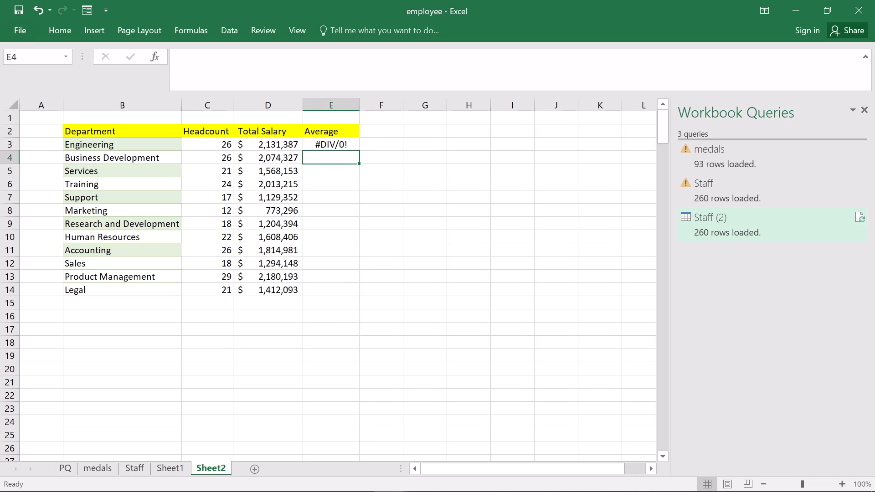
drag(362, 102, 370, 101)
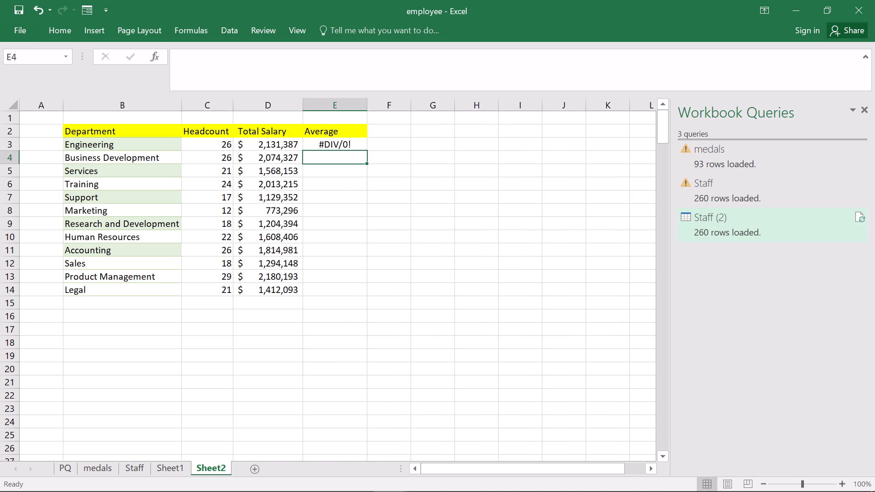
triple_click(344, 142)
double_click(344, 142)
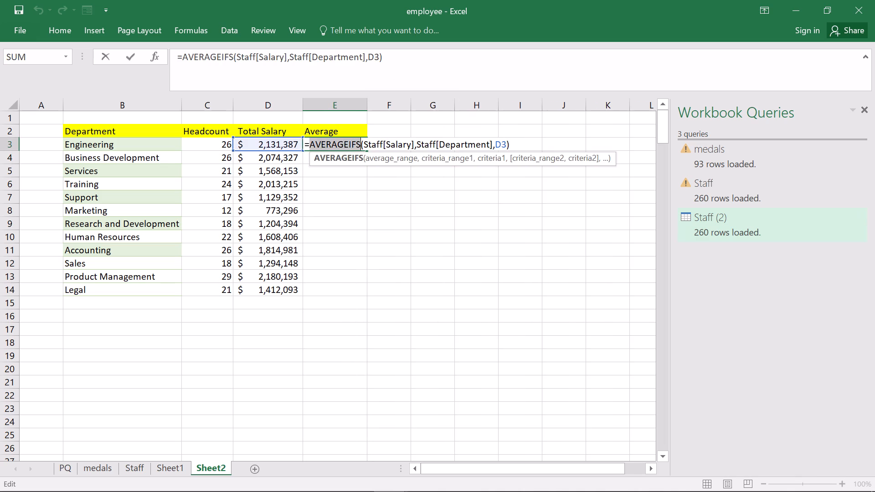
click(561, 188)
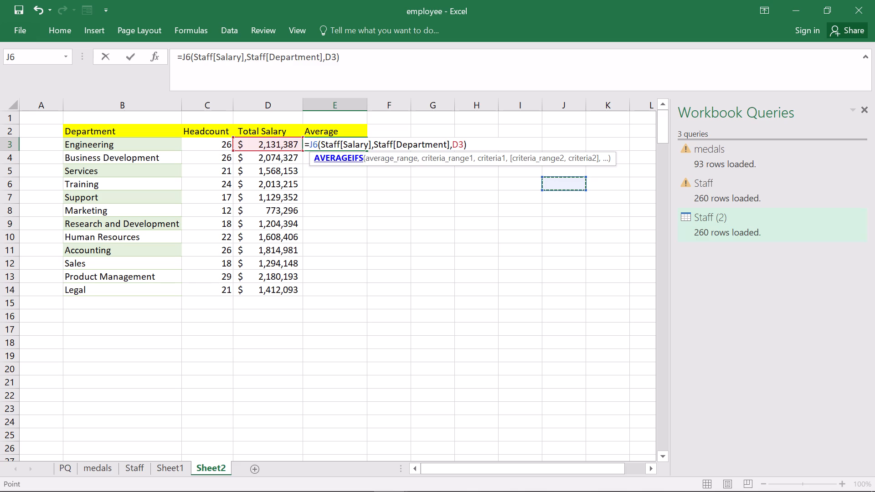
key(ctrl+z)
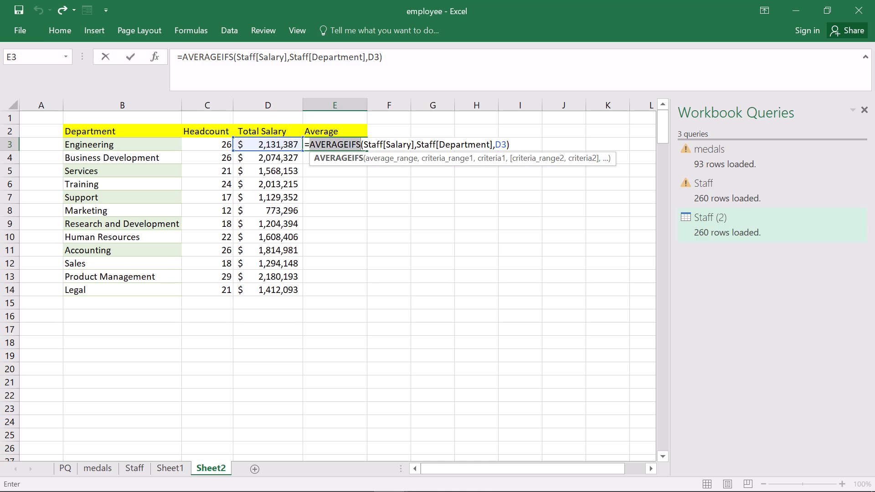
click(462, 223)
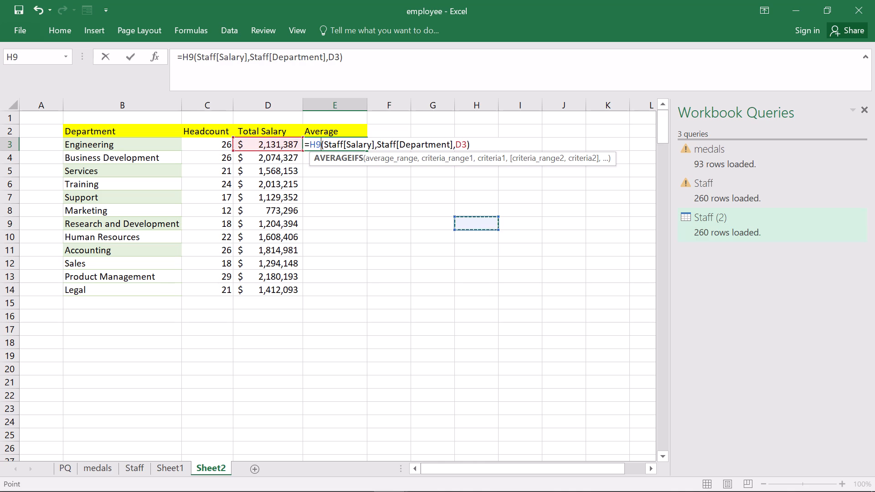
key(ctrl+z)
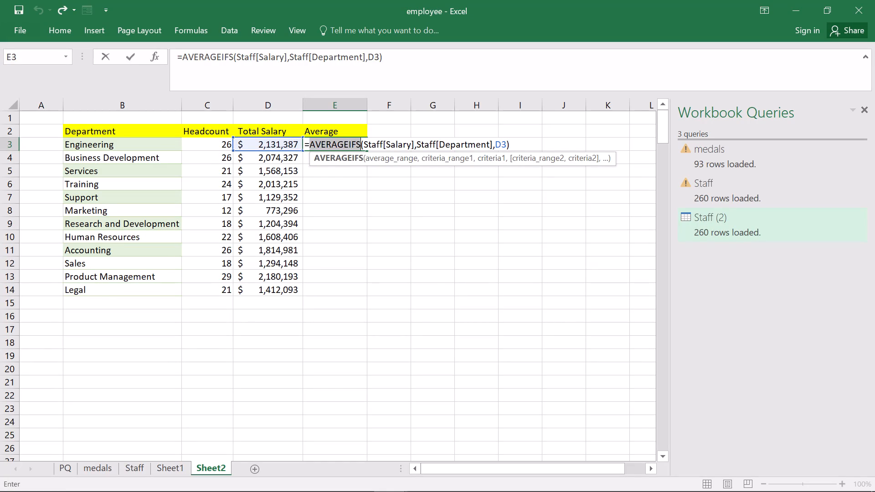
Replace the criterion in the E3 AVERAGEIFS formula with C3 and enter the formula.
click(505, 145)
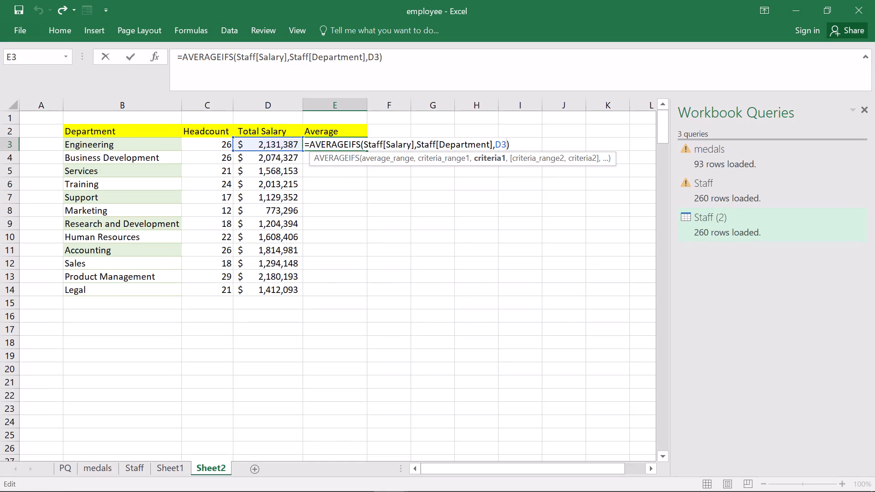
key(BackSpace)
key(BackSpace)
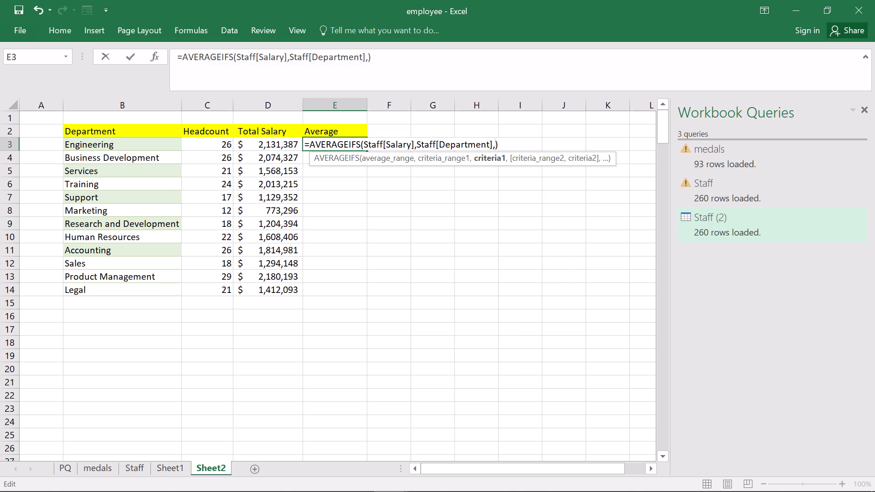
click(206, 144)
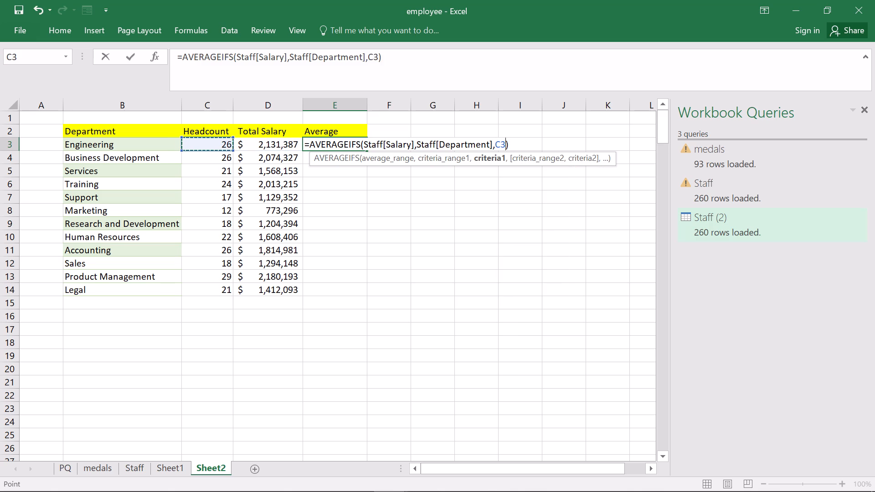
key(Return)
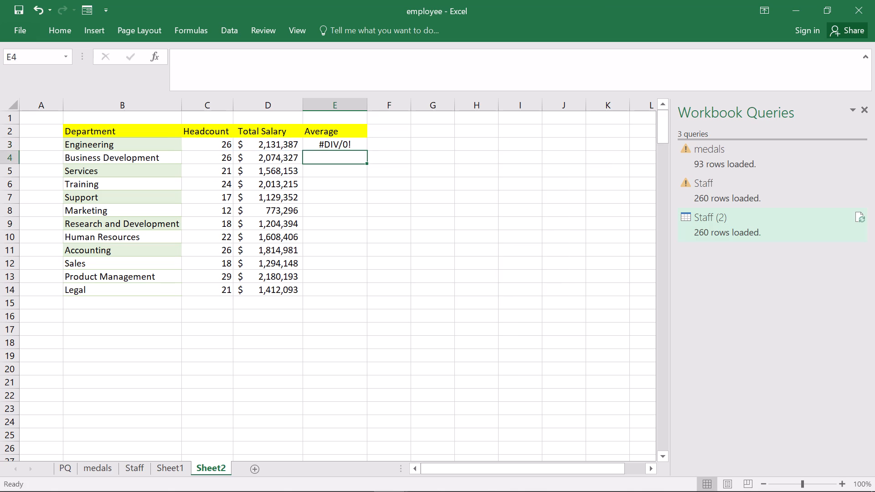
Replace the criterion in the E3 AVERAGEIFS formula with the department names in B3:B14 and enter the formula.
triple_click(343, 143)
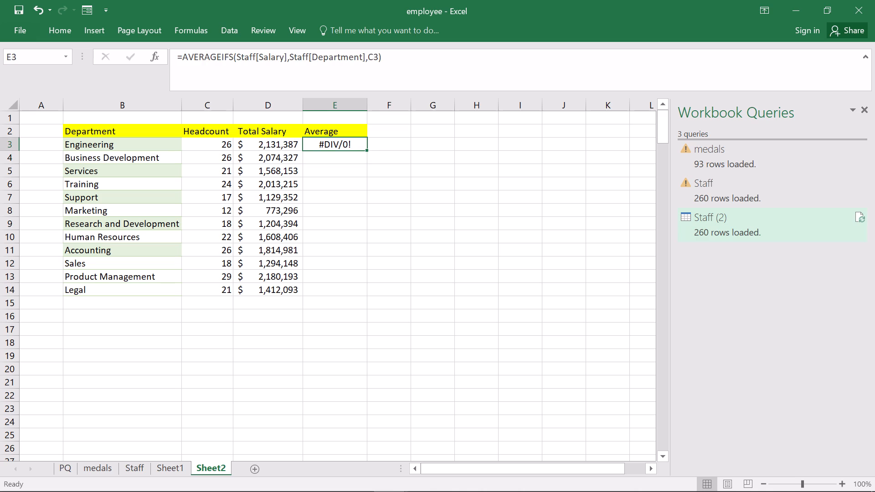
double_click(343, 143)
drag(343, 143, 429, 131)
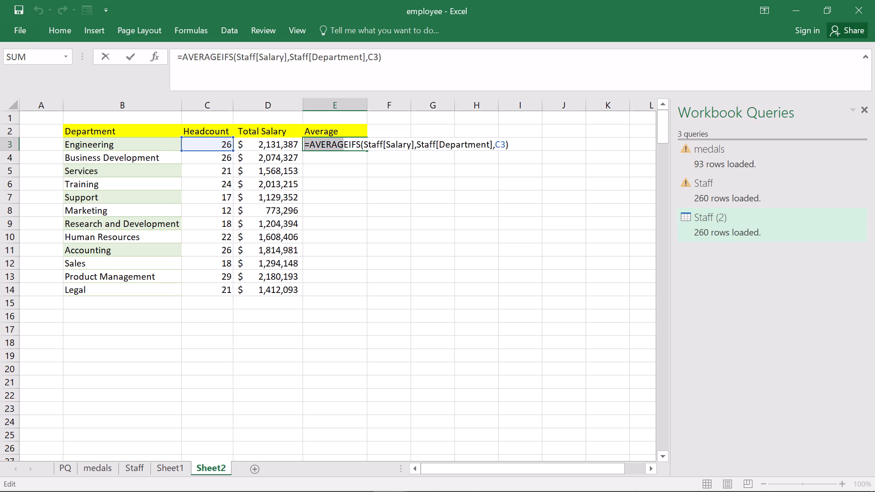
click(506, 142)
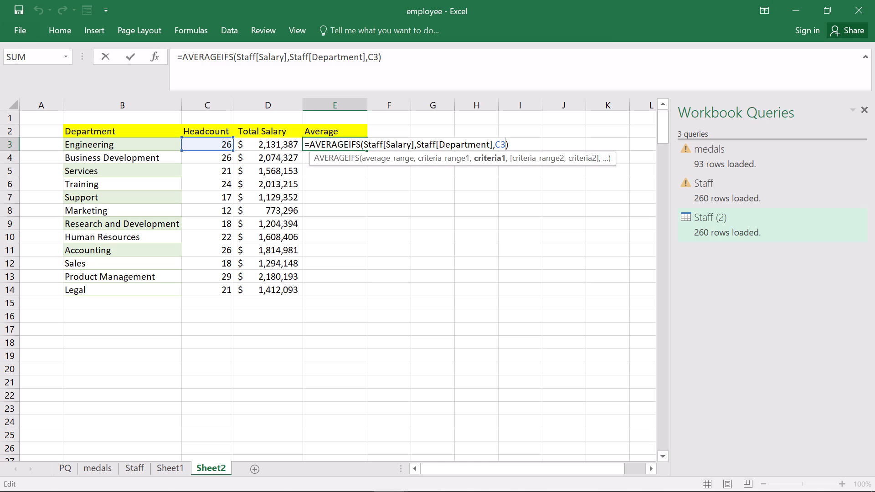
key(BackSpace)
key(BackSpace)
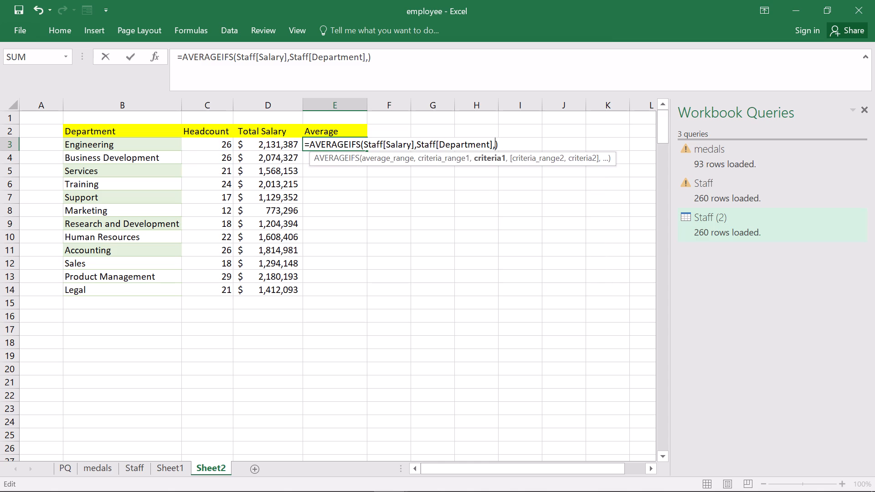
drag(92, 144, 142, 200)
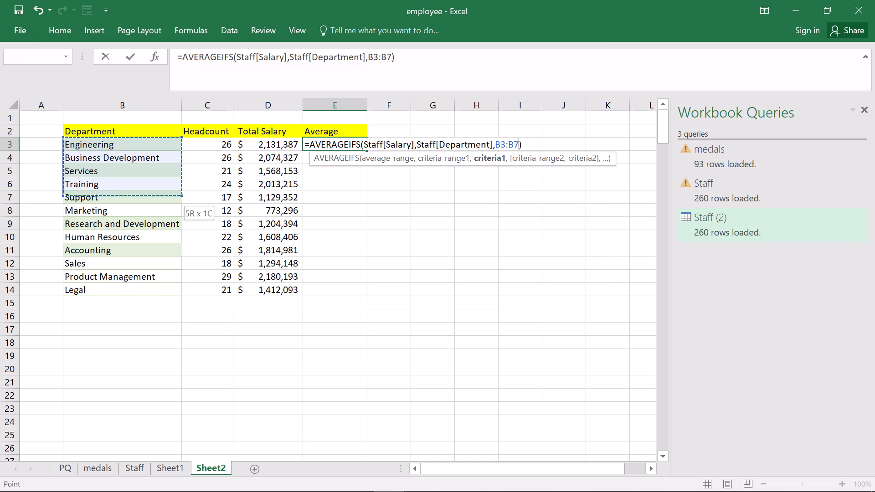
drag(142, 200, 149, 286)
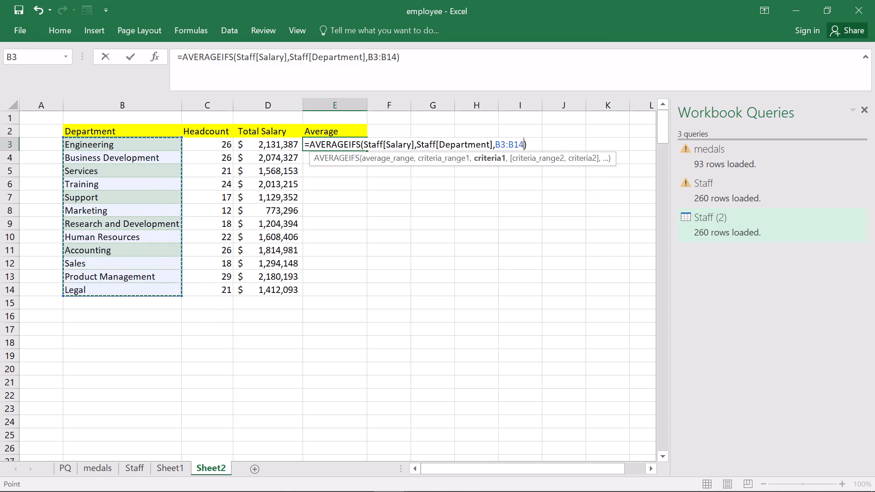
key(Return)
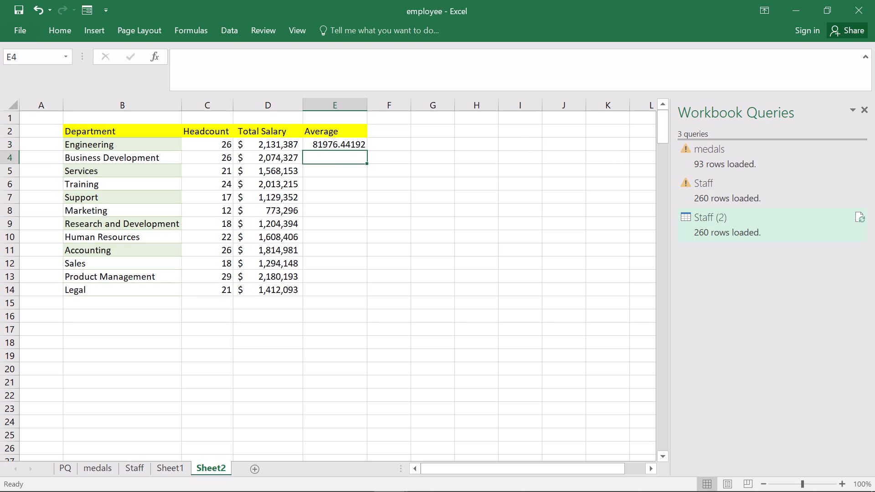
Fill the E3 average formula down through E14, the Legal row.
click(365, 143)
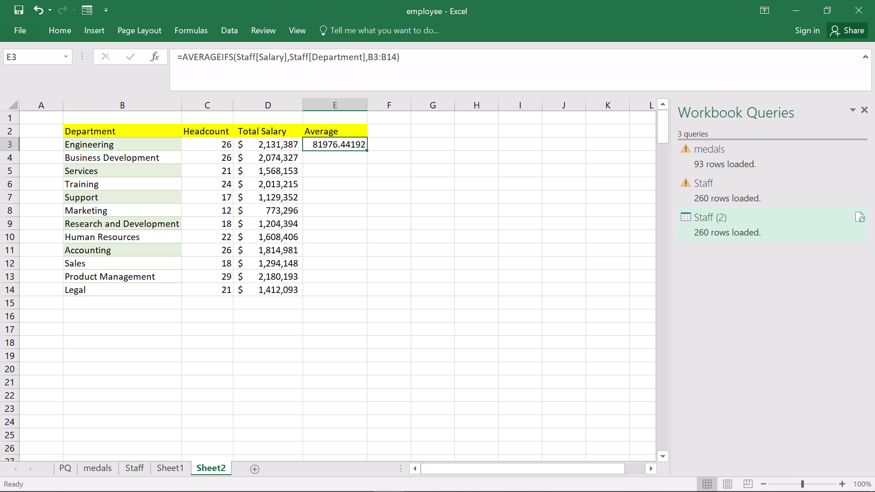
drag(367, 151, 363, 205)
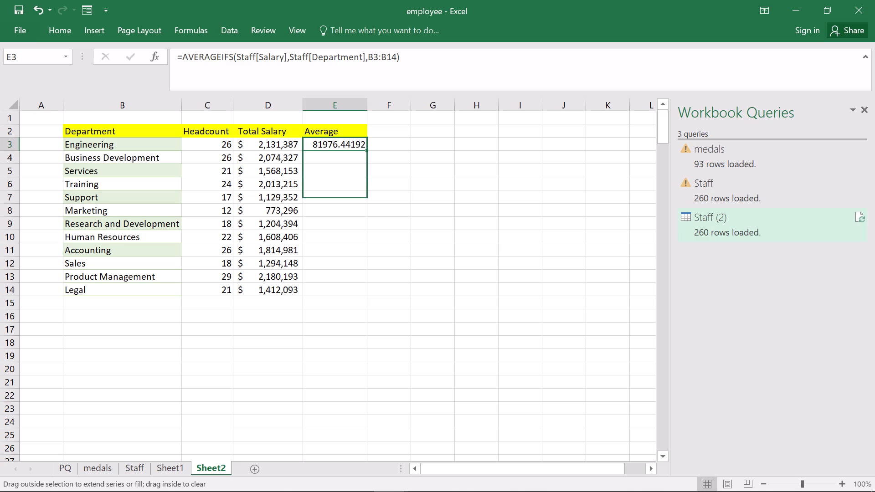
drag(363, 205, 349, 304)
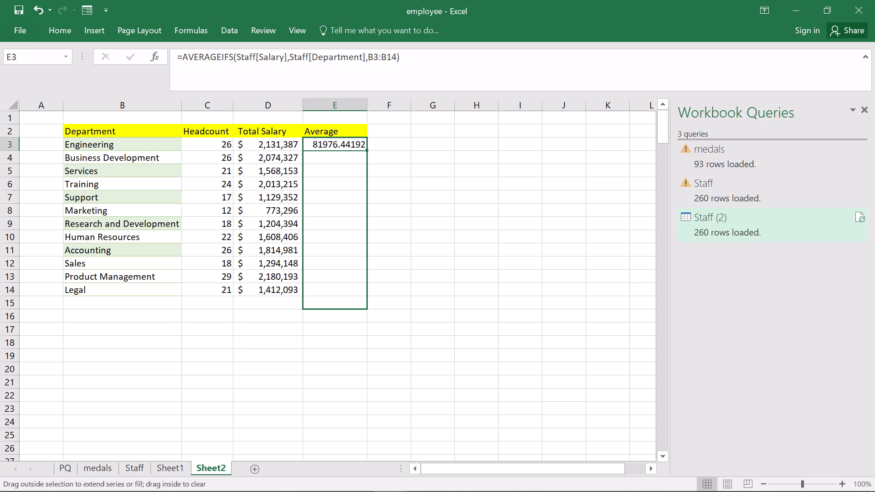
drag(349, 304, 349, 297)
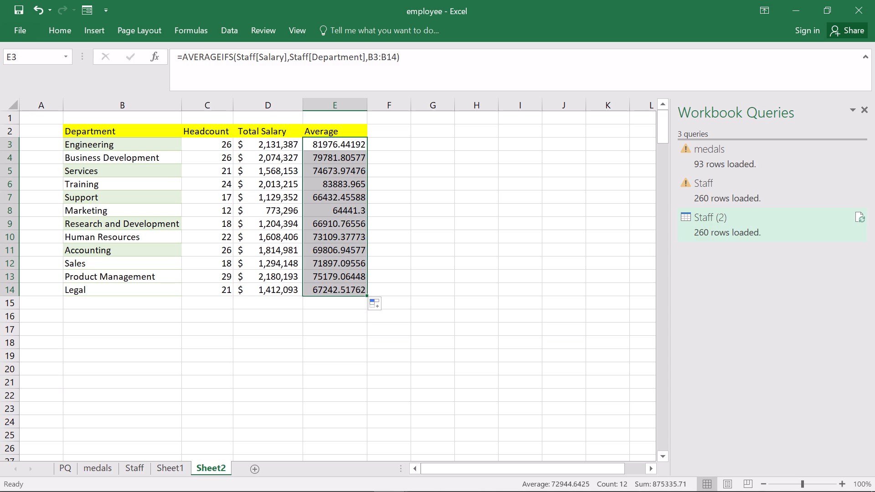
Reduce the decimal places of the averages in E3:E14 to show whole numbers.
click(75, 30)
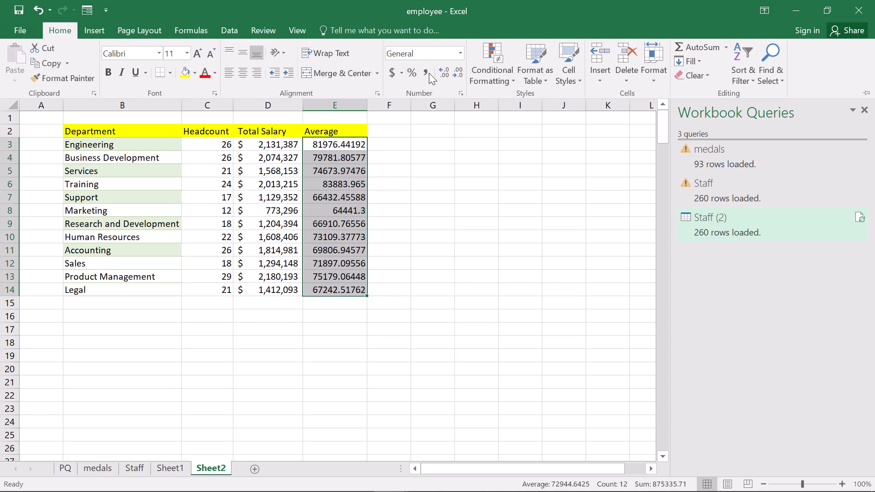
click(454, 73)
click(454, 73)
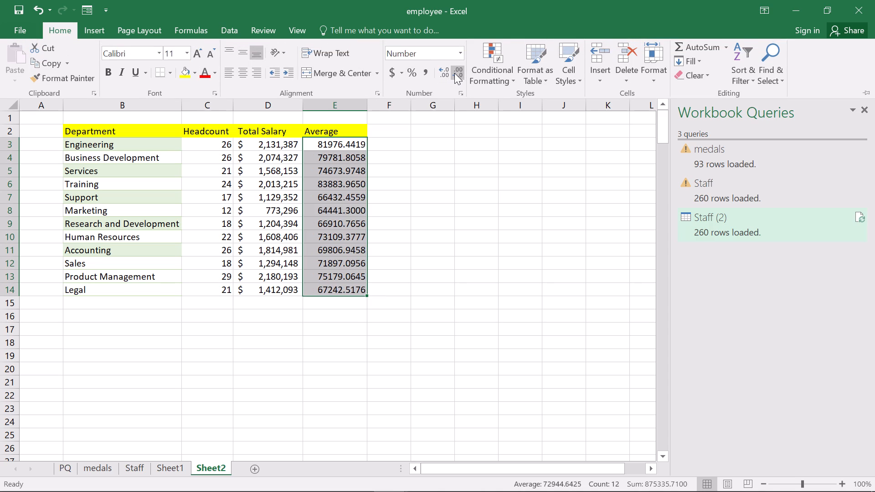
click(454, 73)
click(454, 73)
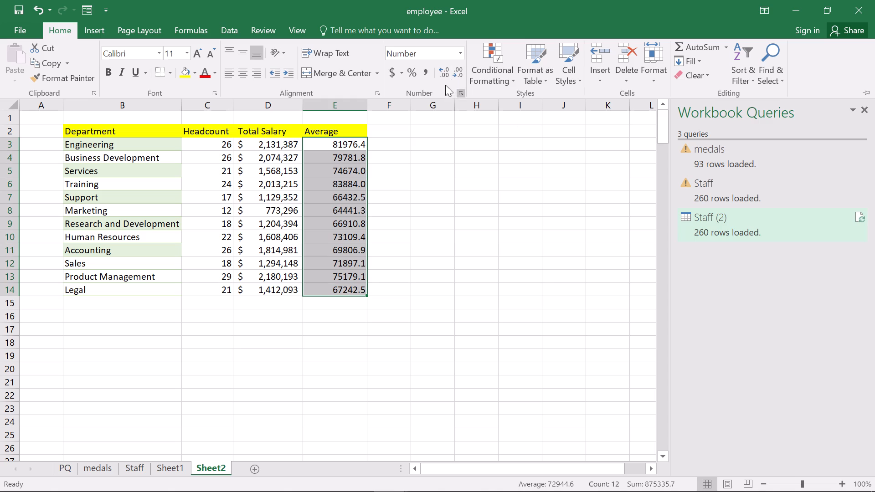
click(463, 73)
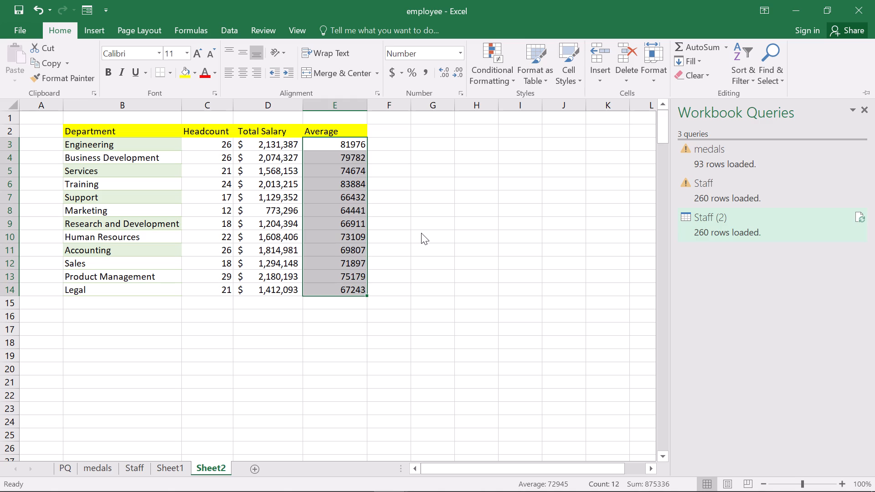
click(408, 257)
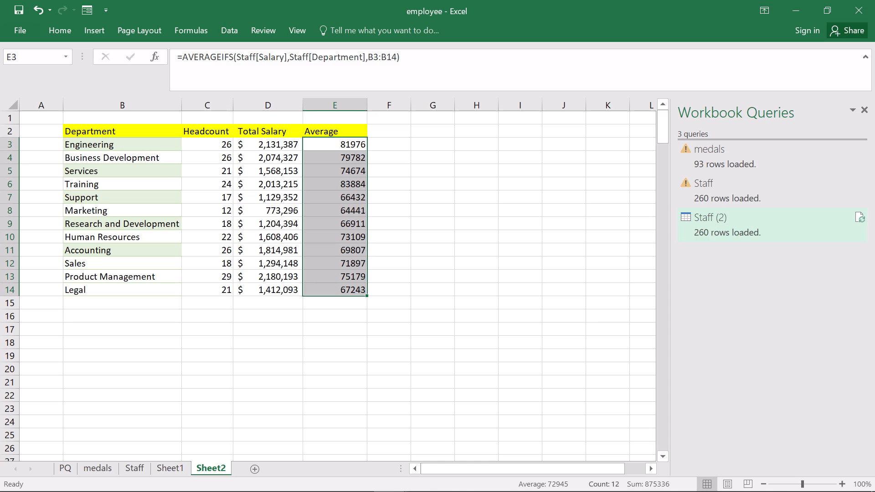
Apply the dollar accounting format to the Average column E and reduce it to one decimal place.
click(335, 148)
click(335, 148)
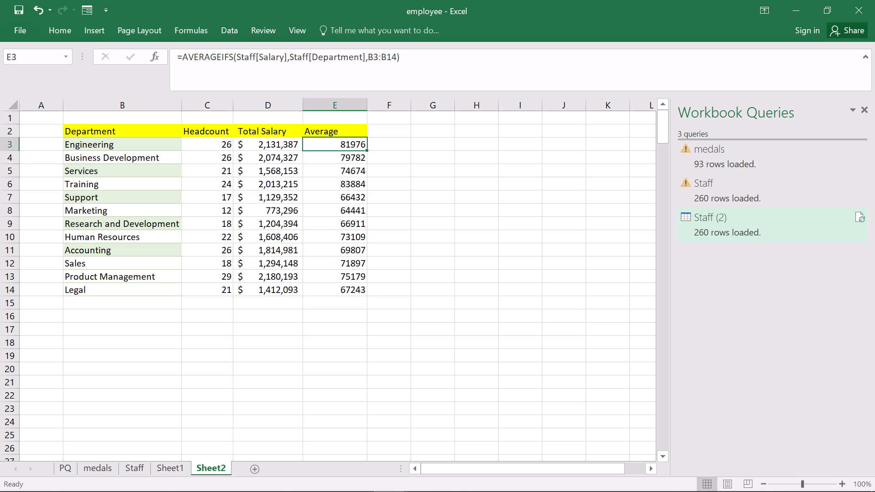
click(335, 106)
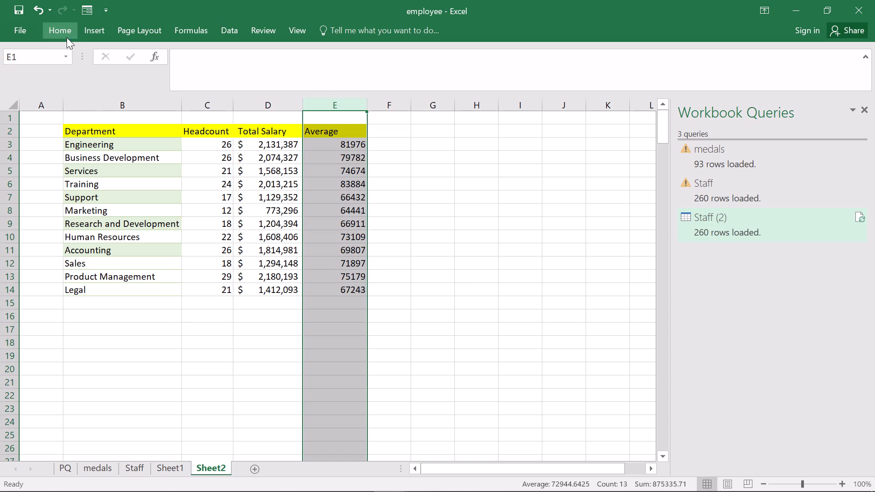
click(67, 31)
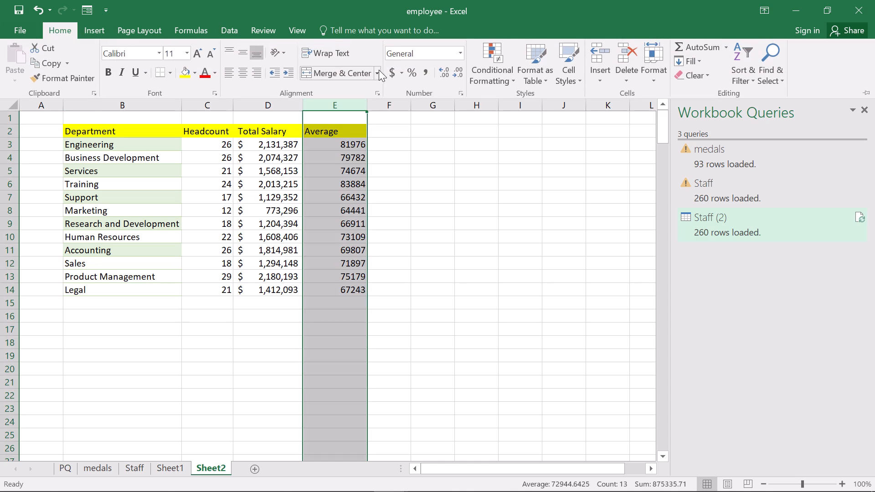
click(396, 70)
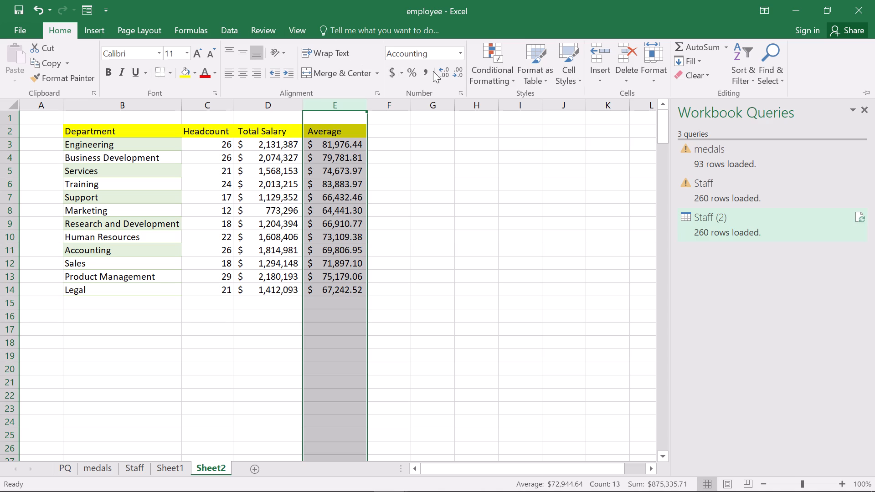
click(455, 72)
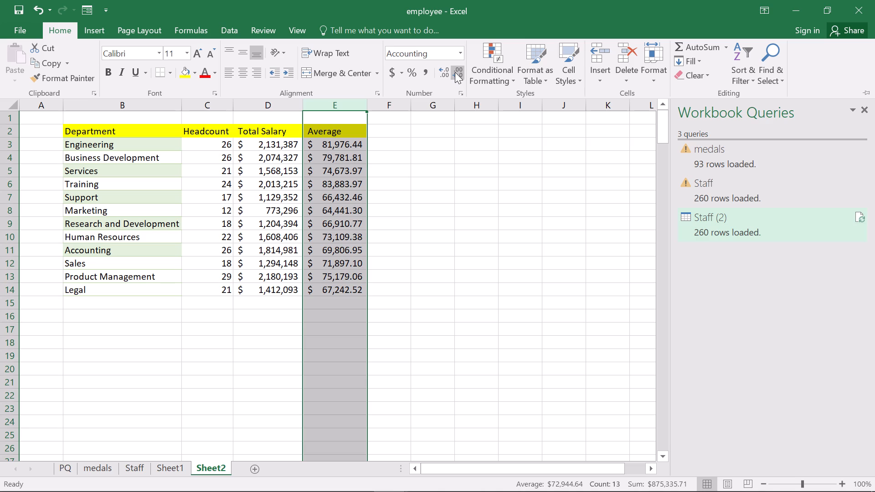
click(455, 72)
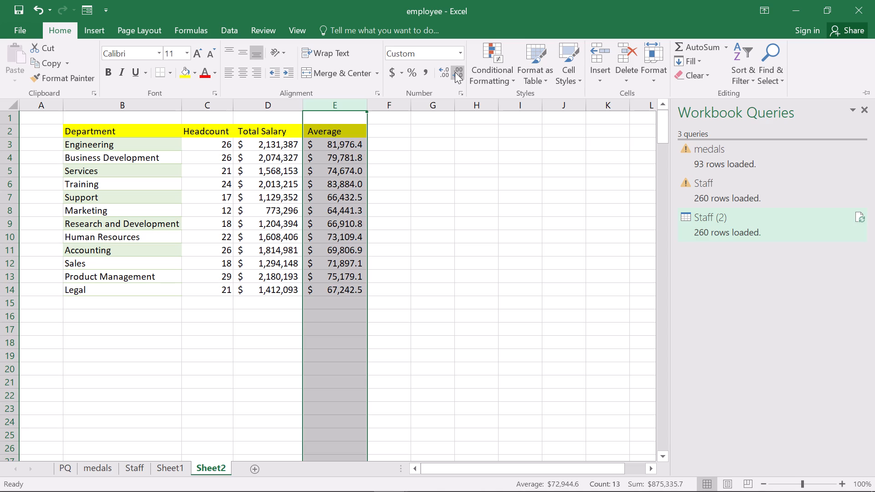
click(443, 72)
click(368, 182)
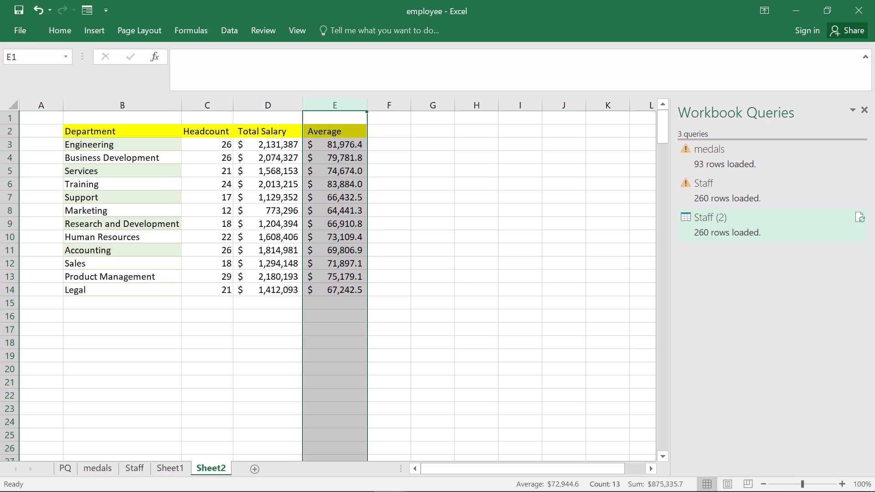
click(396, 182)
click(411, 169)
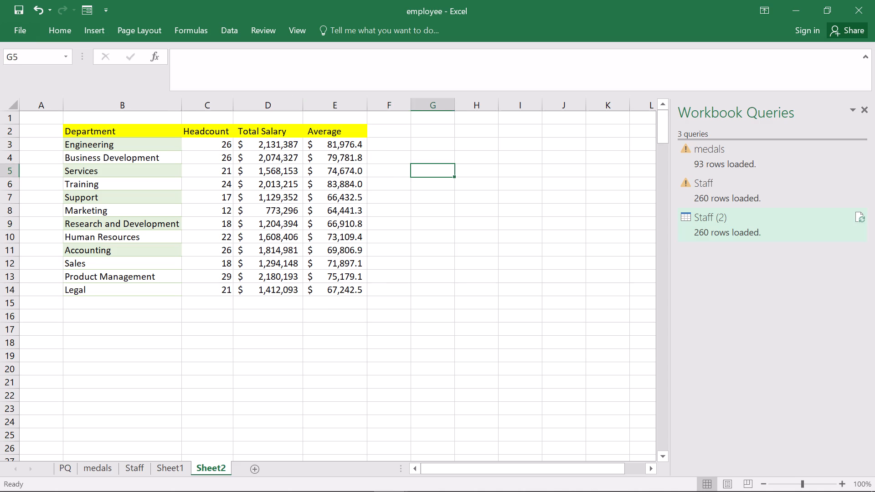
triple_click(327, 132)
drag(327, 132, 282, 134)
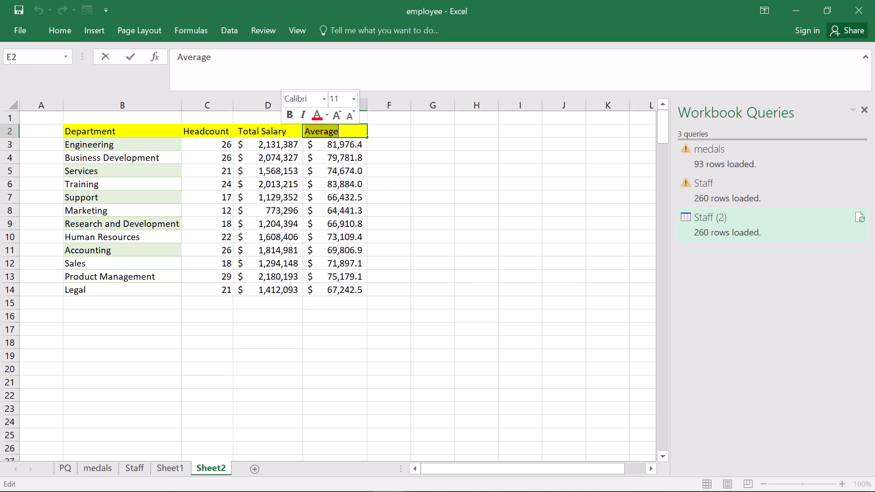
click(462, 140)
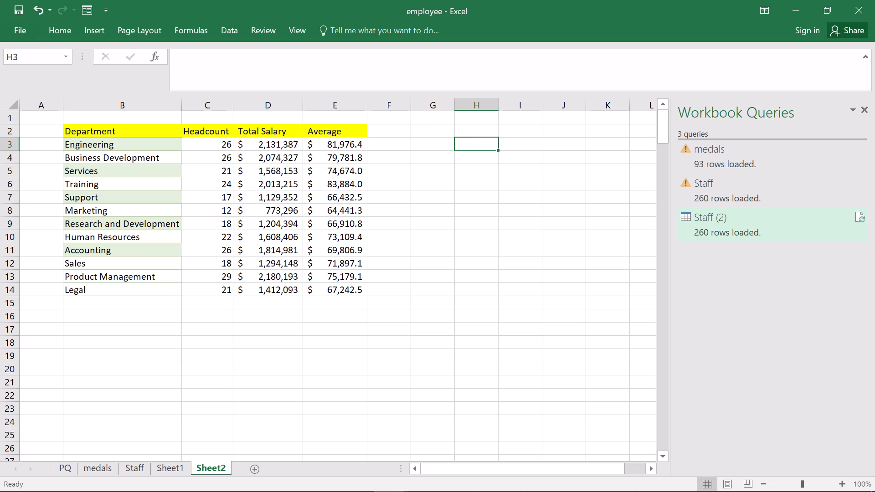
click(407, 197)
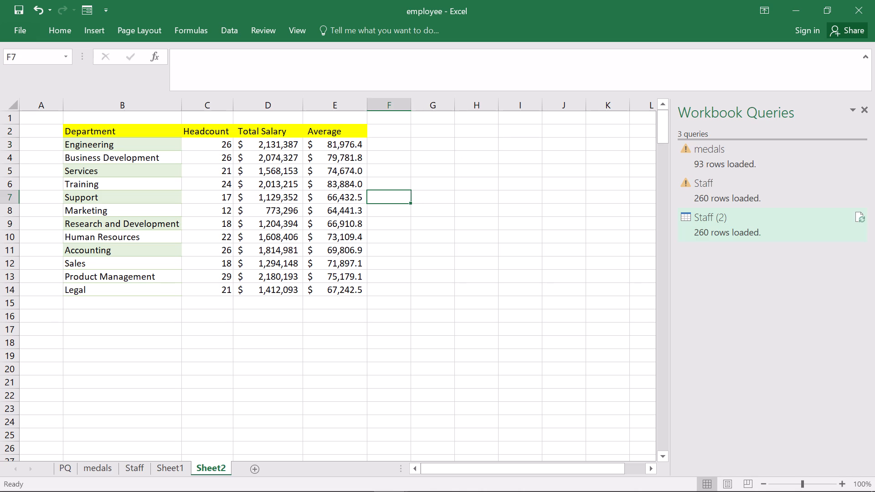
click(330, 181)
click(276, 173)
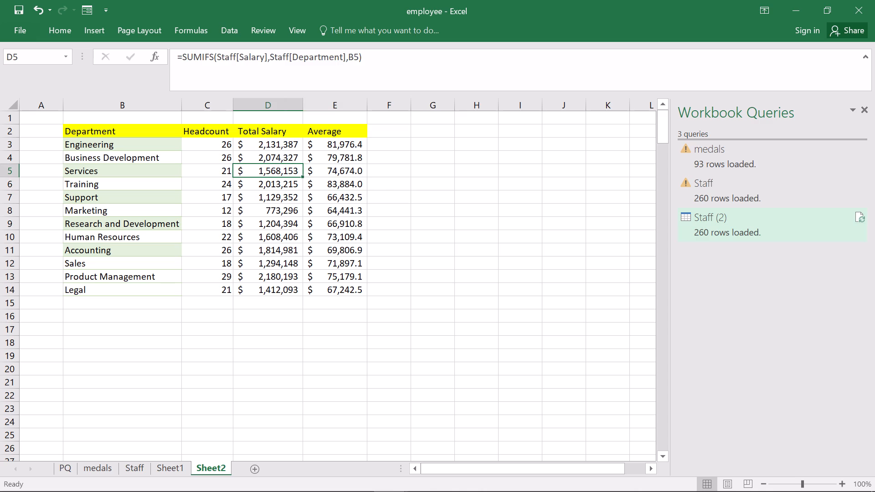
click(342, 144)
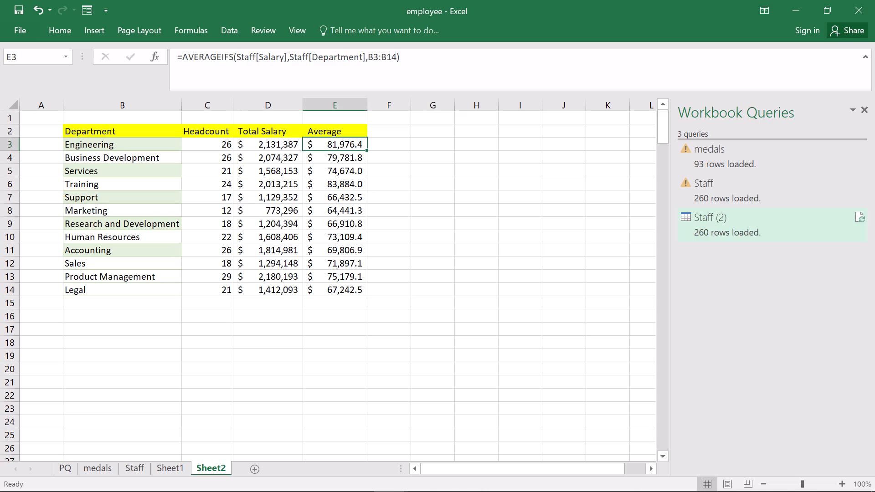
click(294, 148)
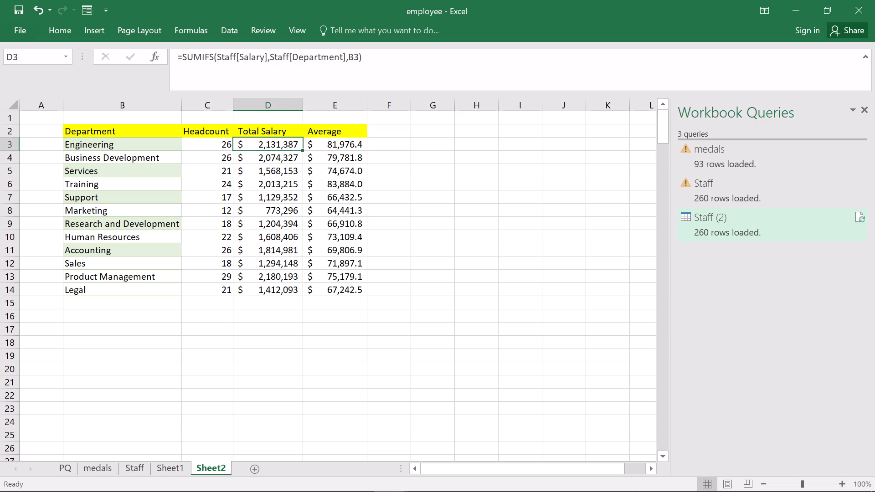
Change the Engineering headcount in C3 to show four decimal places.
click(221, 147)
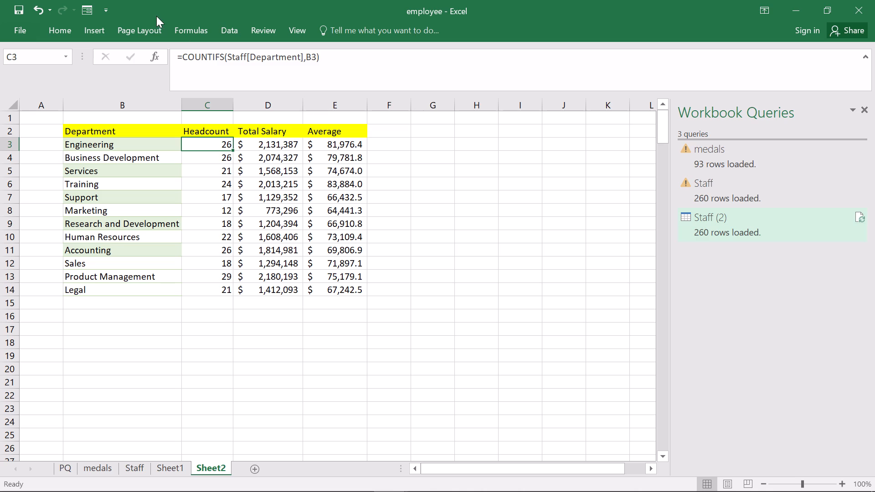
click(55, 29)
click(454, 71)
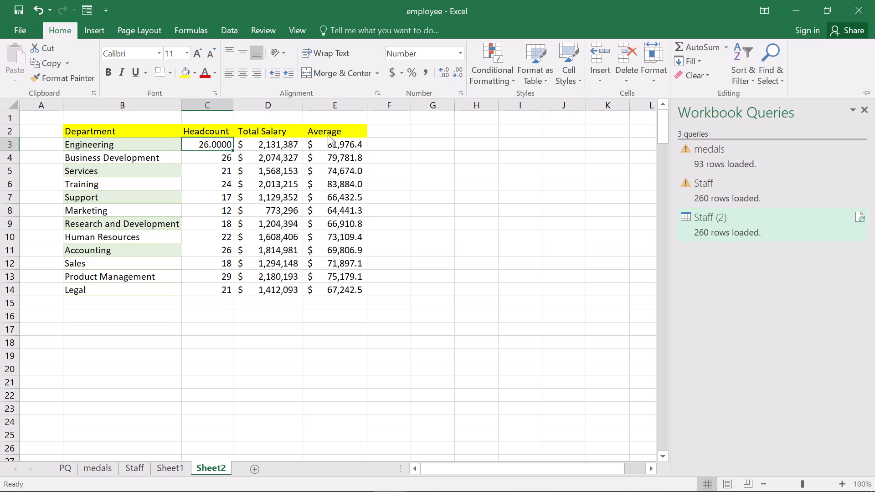
Reduce the decimal places of the Average column E to show whole dollar amounts.
click(340, 101)
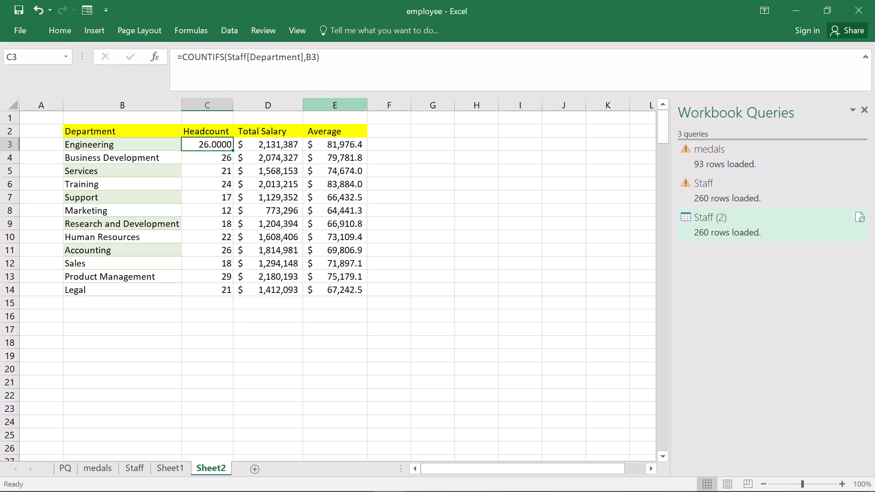
click(340, 102)
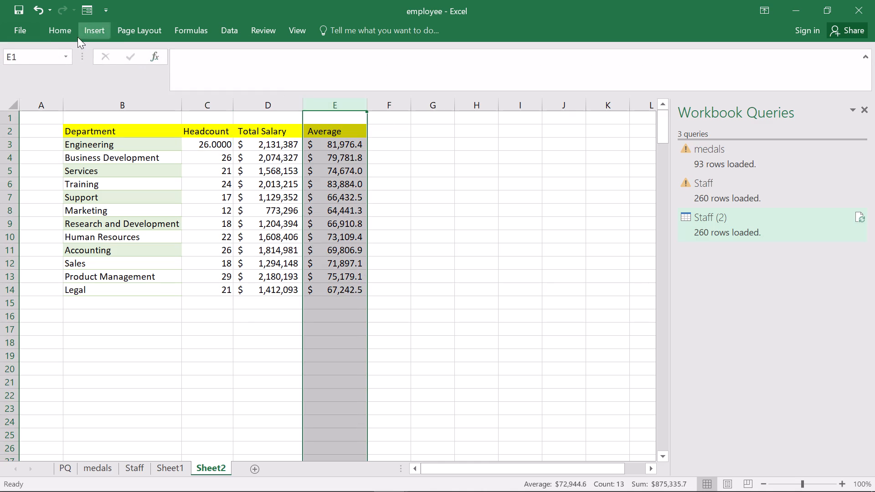
click(73, 35)
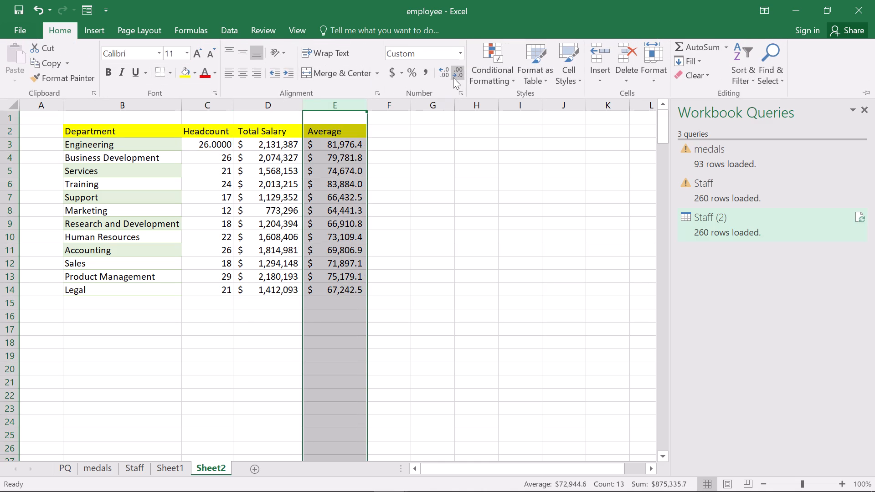
click(453, 77)
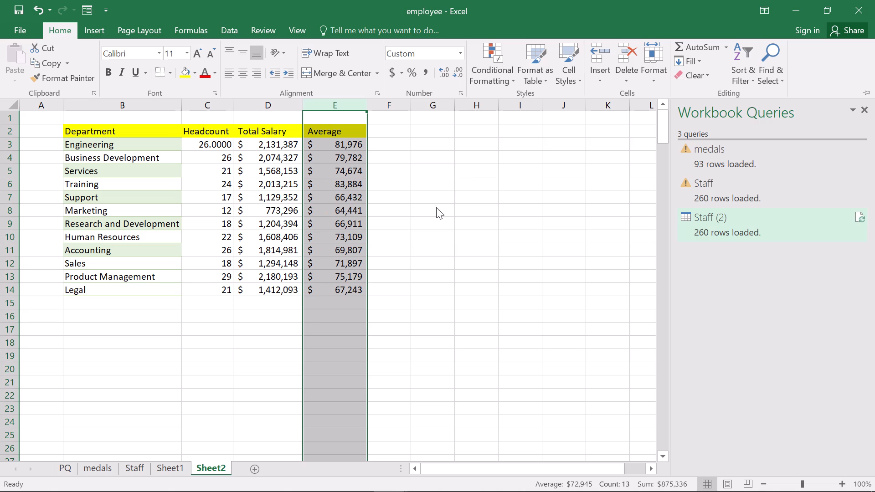
click(436, 207)
double_click(436, 207)
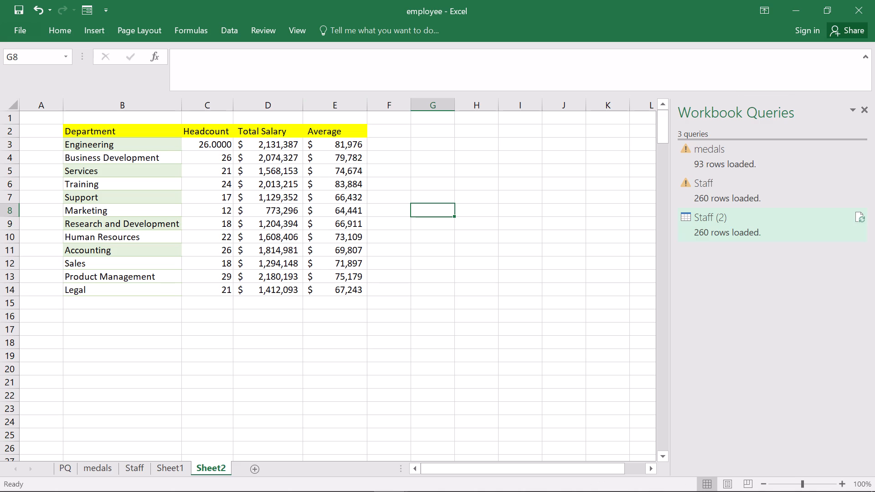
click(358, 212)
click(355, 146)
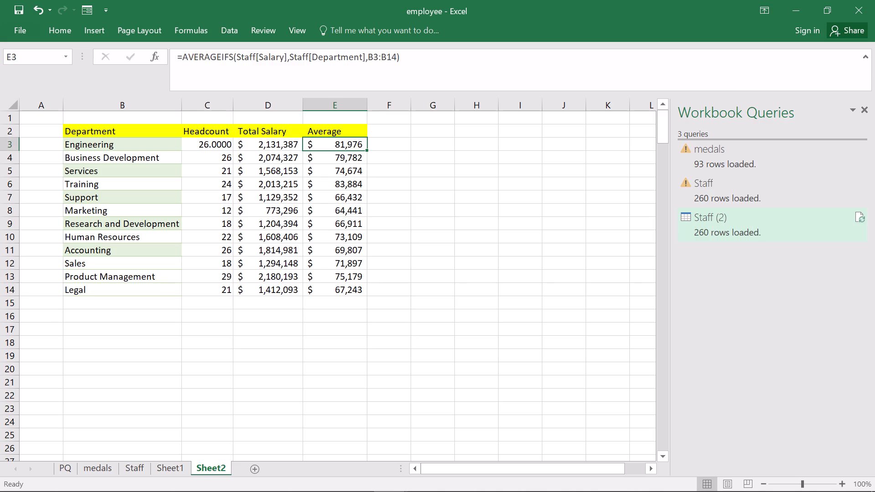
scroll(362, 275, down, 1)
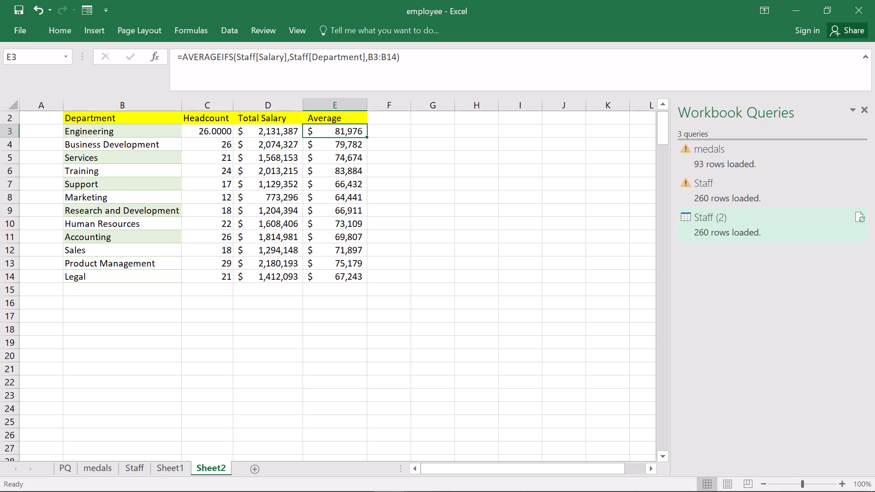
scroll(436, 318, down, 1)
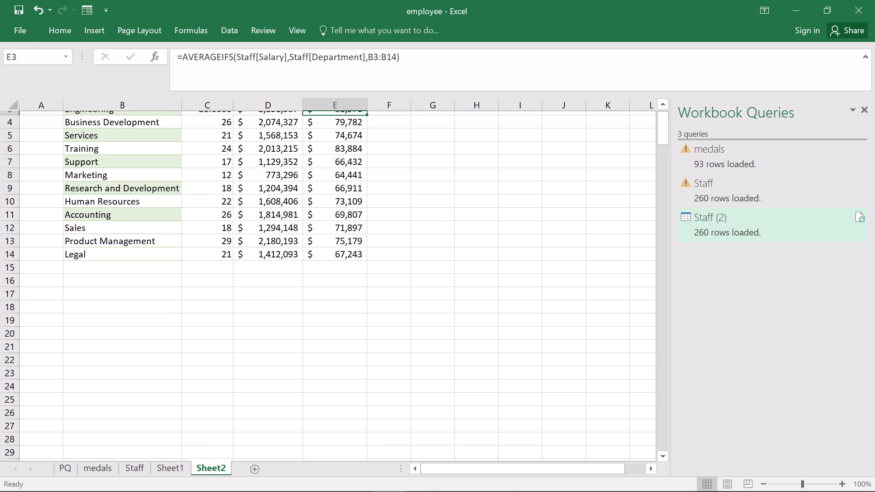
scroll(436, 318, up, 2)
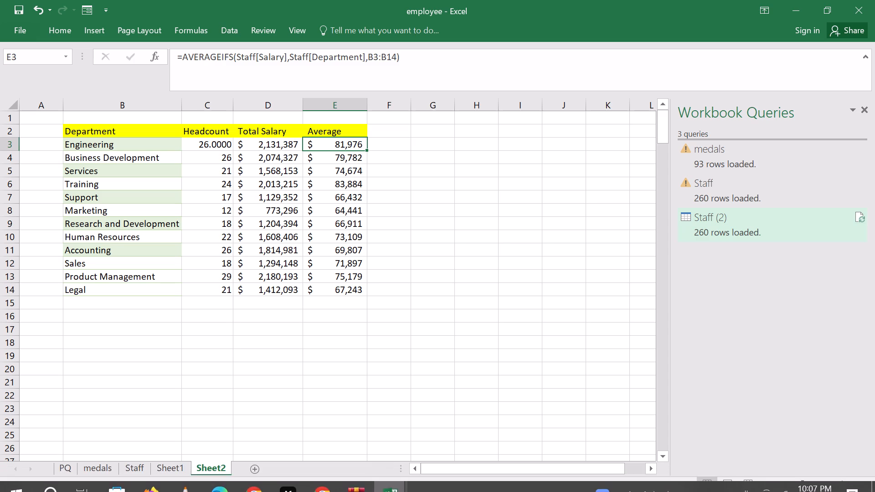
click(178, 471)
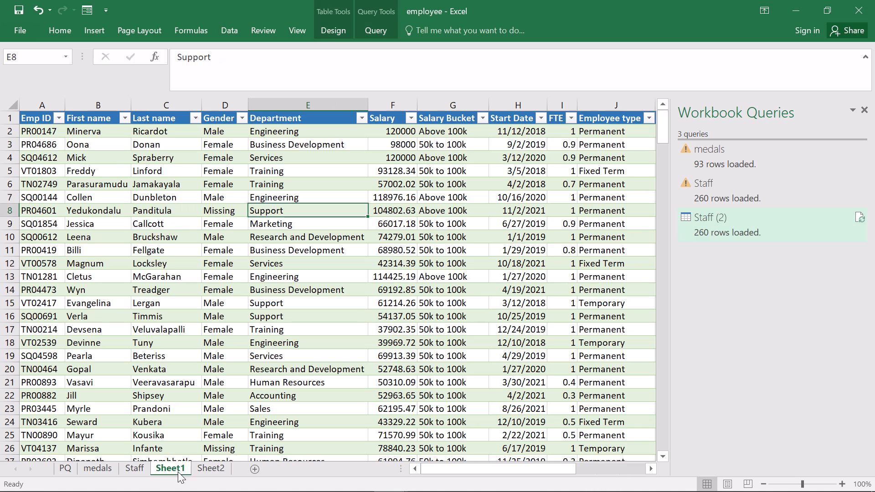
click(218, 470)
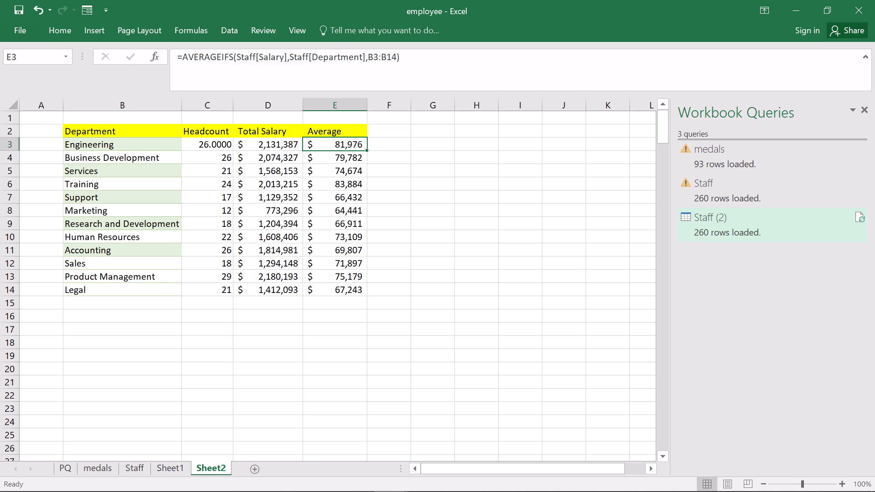
Reduce the decimal places of the Engineering headcount in C3 to show a whole number.
click(224, 149)
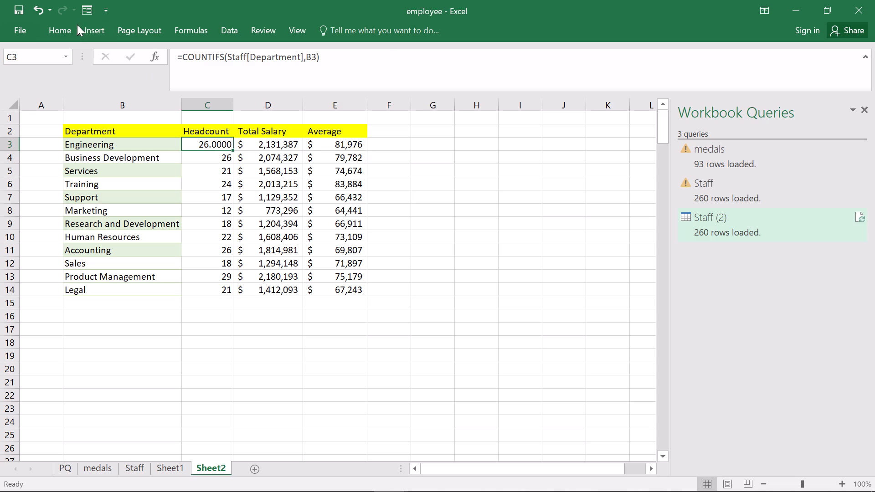
click(69, 35)
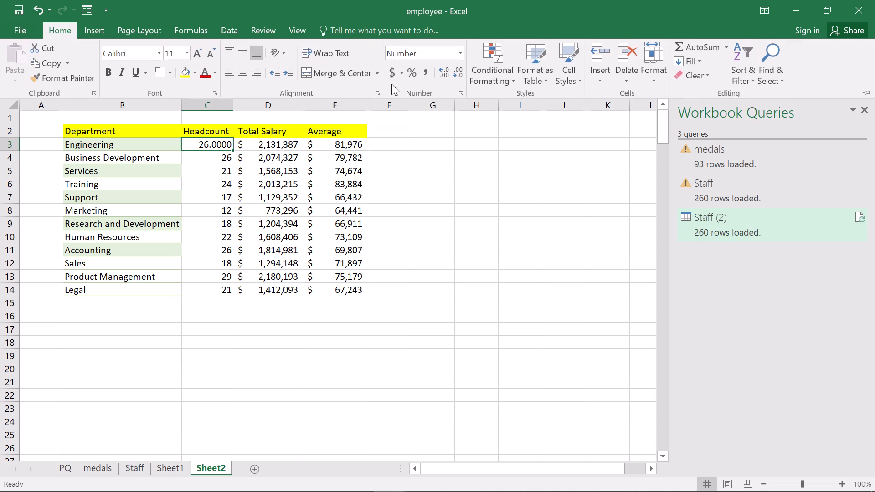
click(456, 75)
triple_click(456, 75)
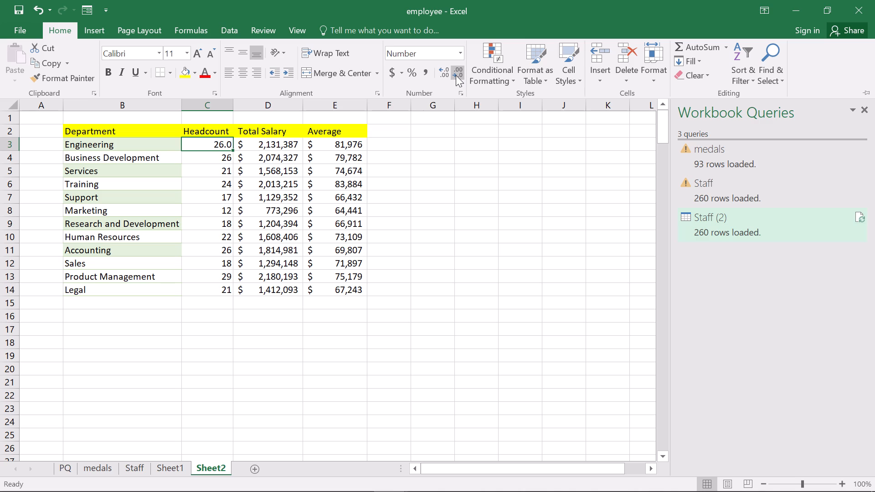
click(456, 75)
click(462, 170)
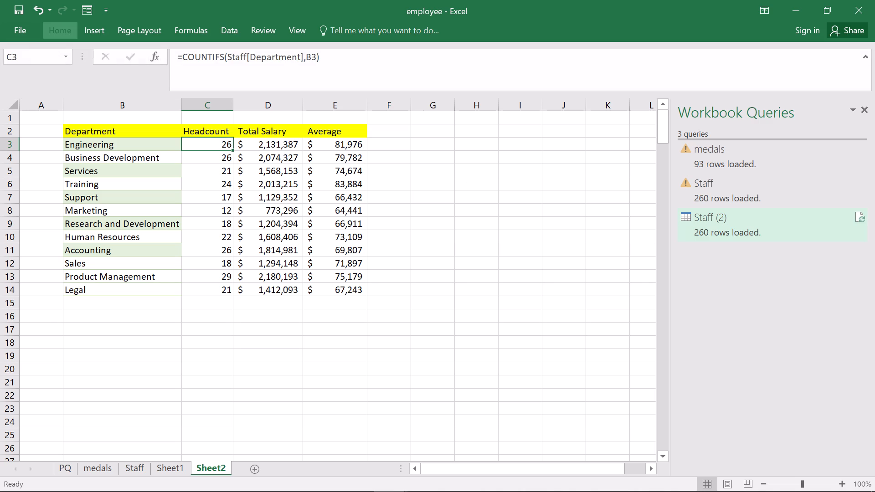
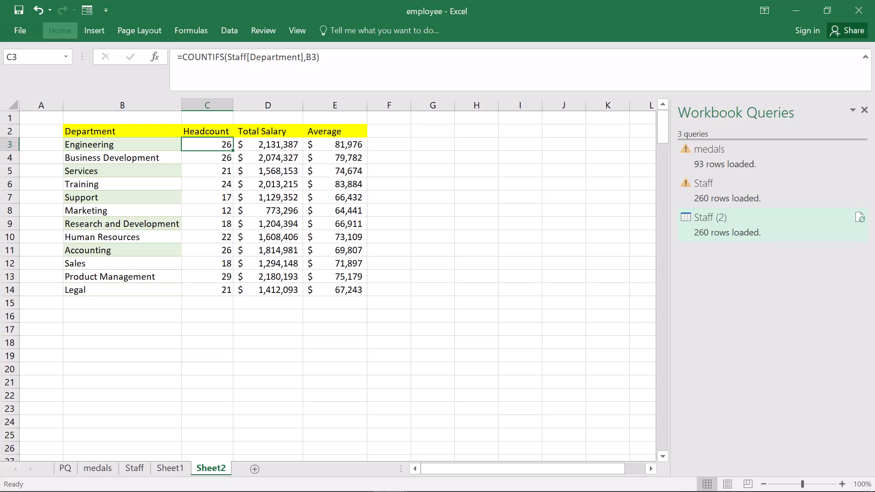
Leave the department summary and go to the employee table on Sheet1.
click(392, 251)
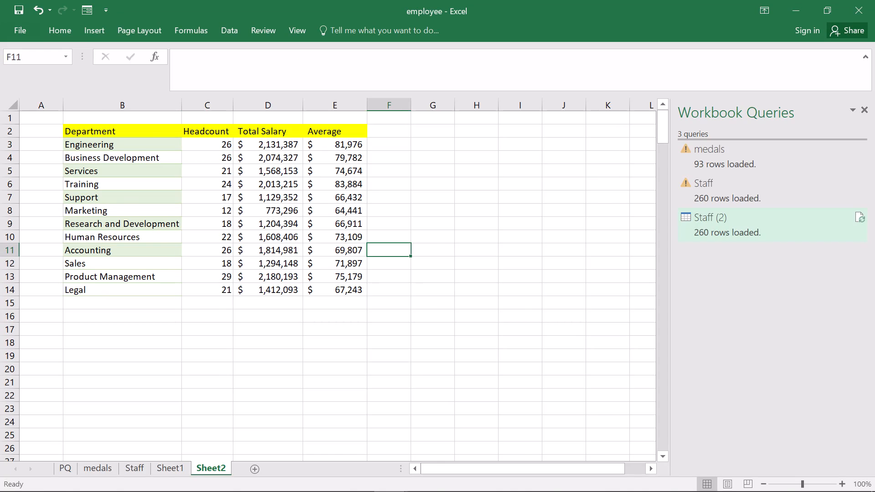
click(182, 467)
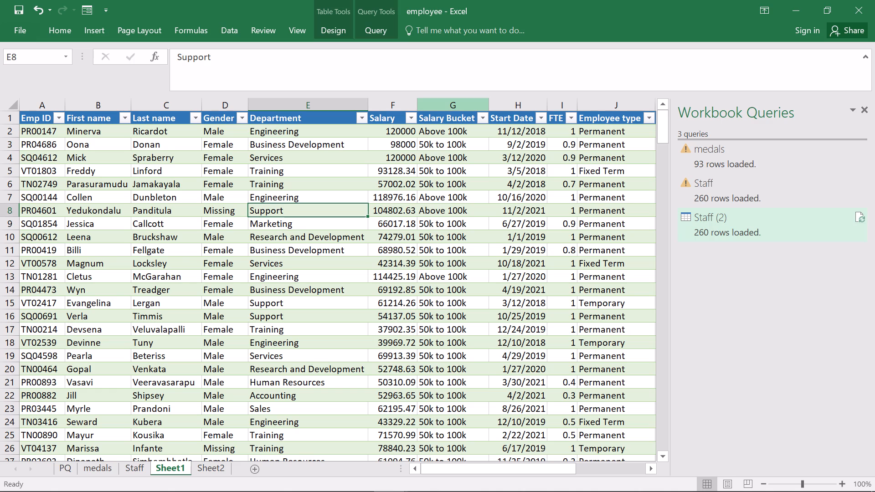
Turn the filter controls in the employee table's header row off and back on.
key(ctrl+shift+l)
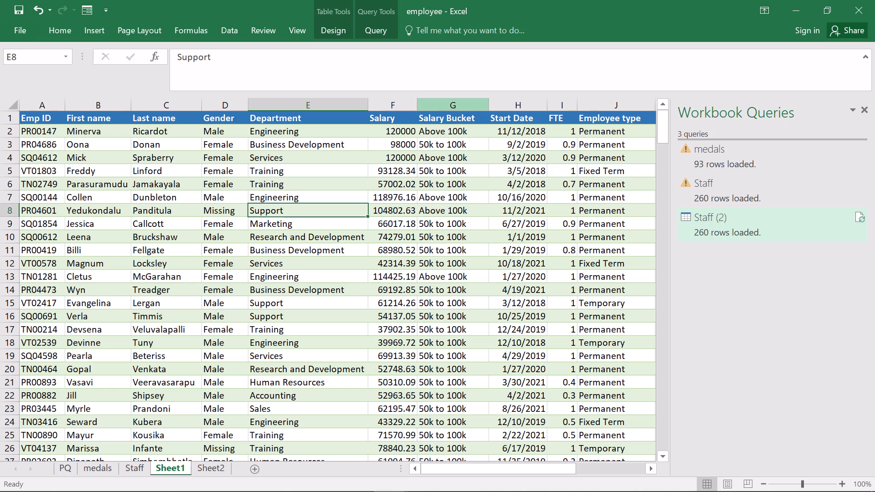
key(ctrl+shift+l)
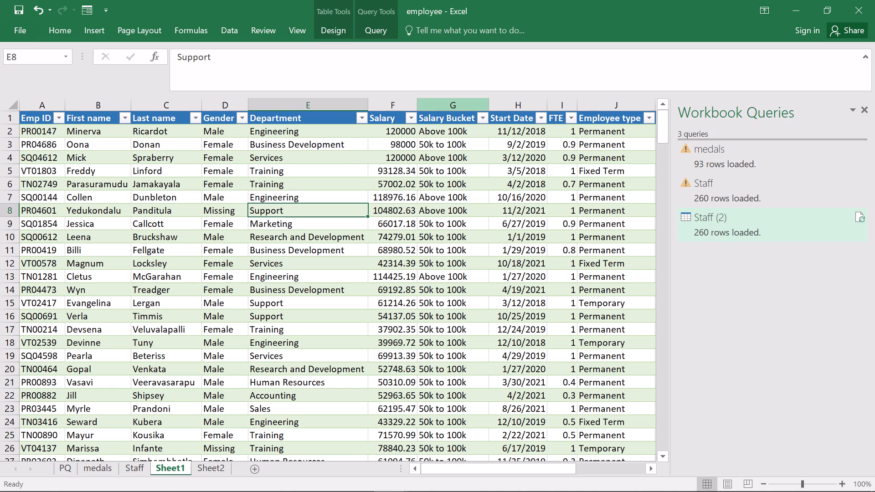
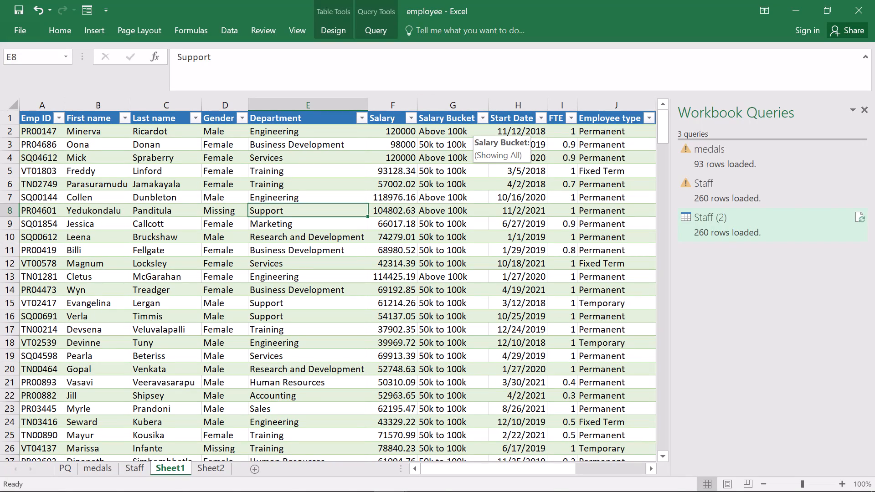
Examine the text filter options for the Salary Bucket column and the number filter options for the Salary column.
click(482, 124)
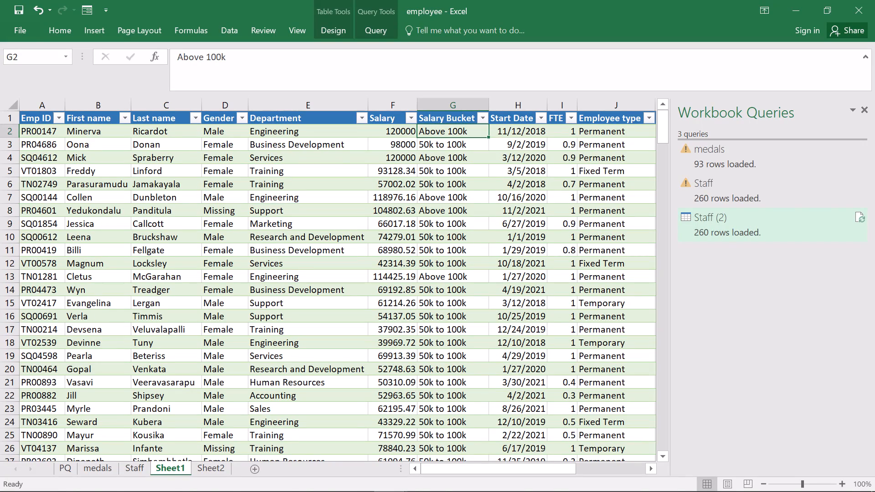
click(484, 117)
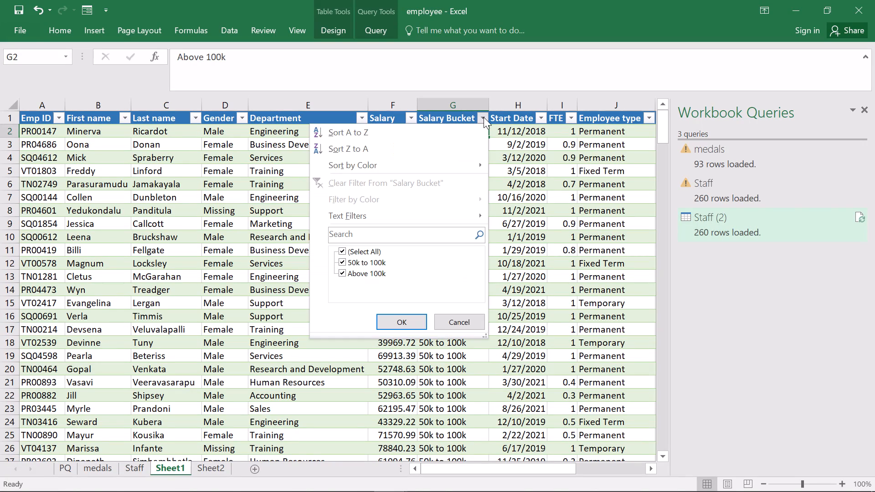
click(429, 212)
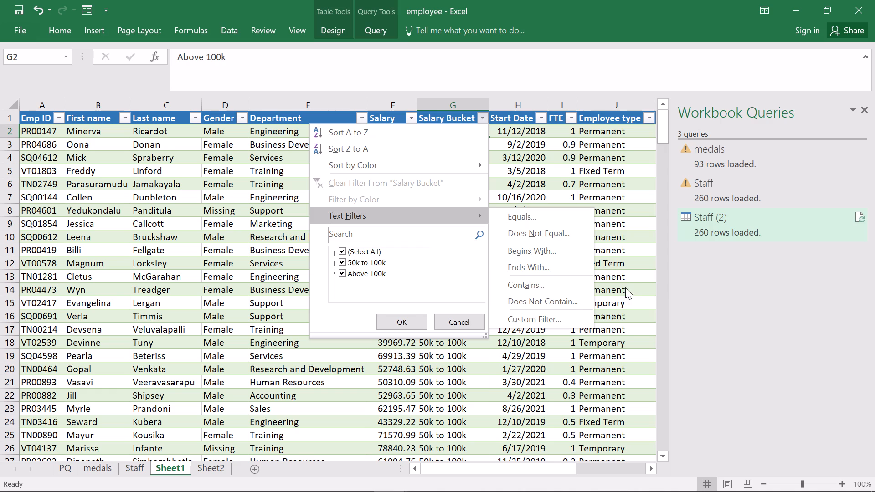
click(685, 285)
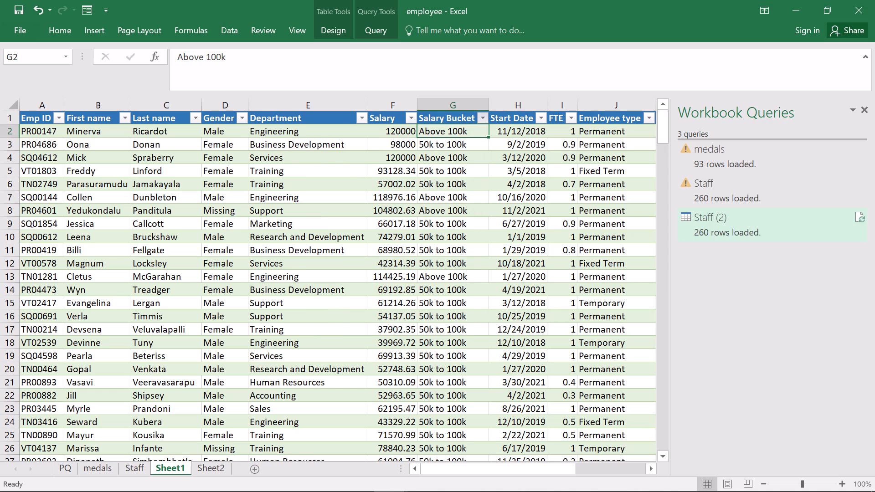
click(413, 119)
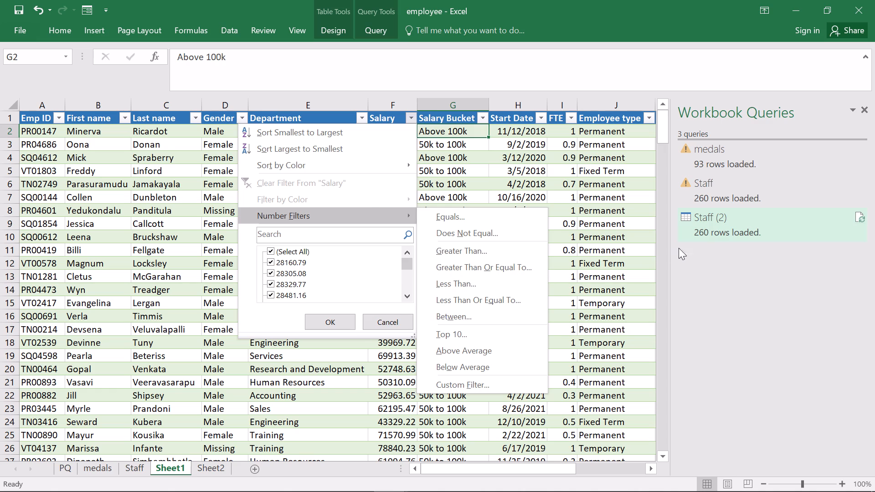
click(705, 247)
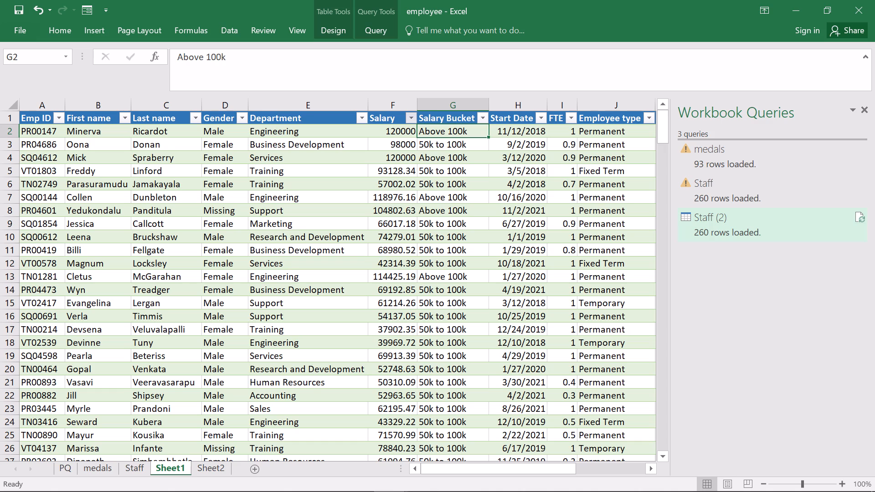
click(412, 118)
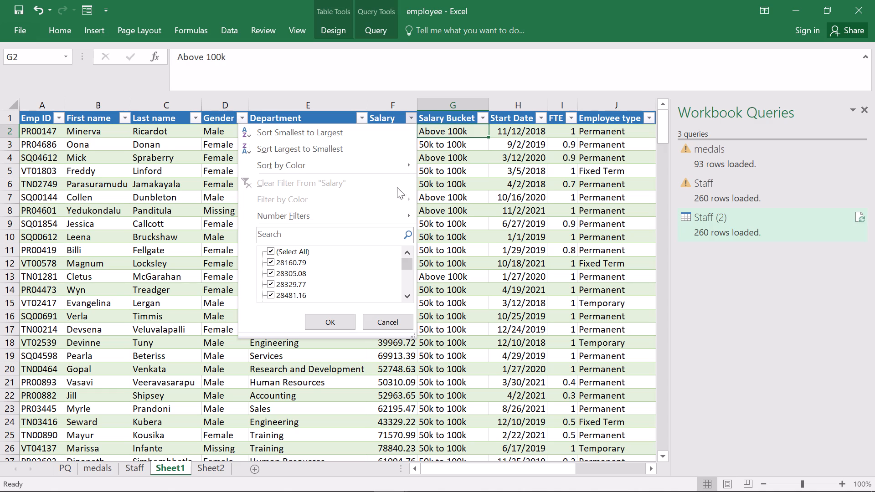
click(695, 344)
Look through the unfiltered employee rows, checking the Salary and Salary Bucket columns, and return to the table's first rows.
scroll(573, 309, down, 4)
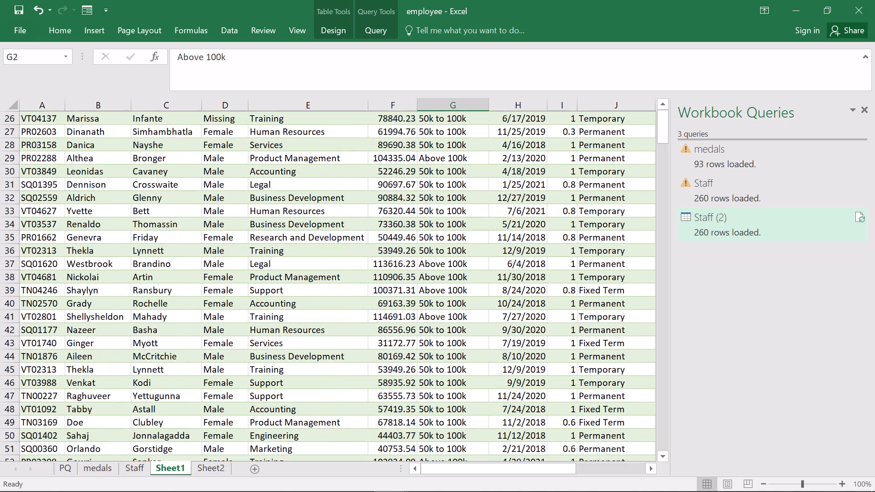
scroll(573, 309, up, 9)
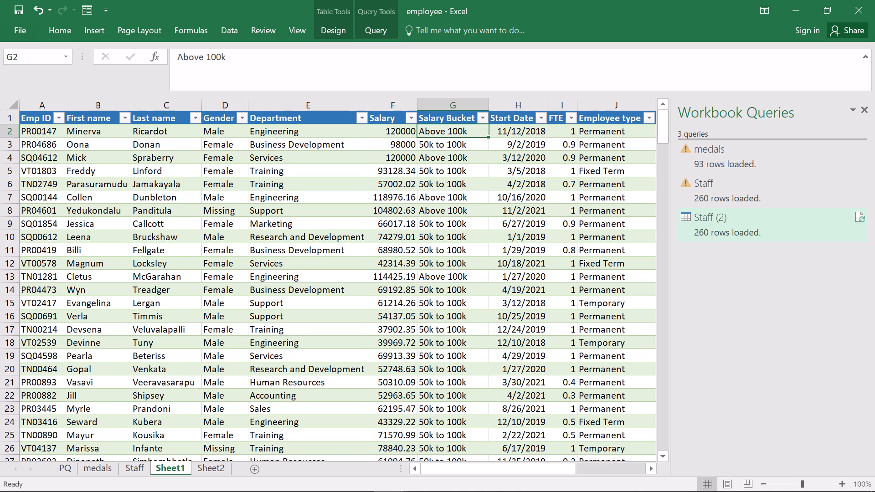
scroll(573, 309, down, 4)
scroll(573, 309, right, 3)
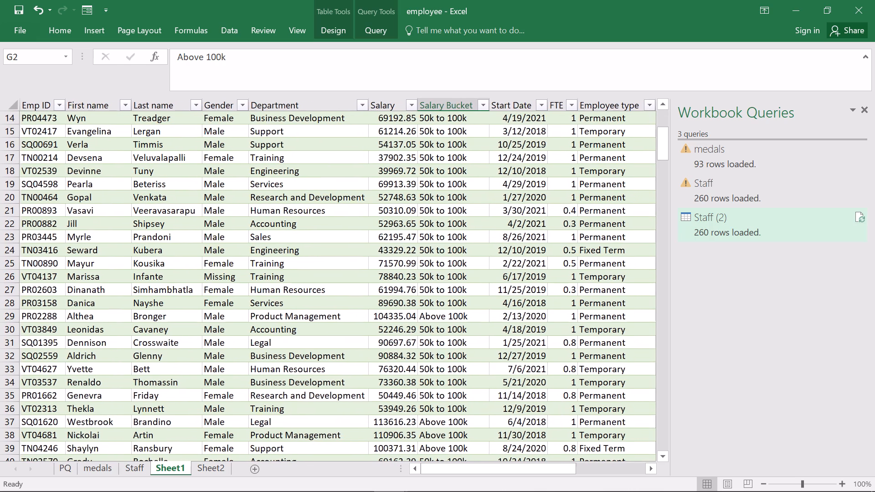
scroll(447, 336, down, 2)
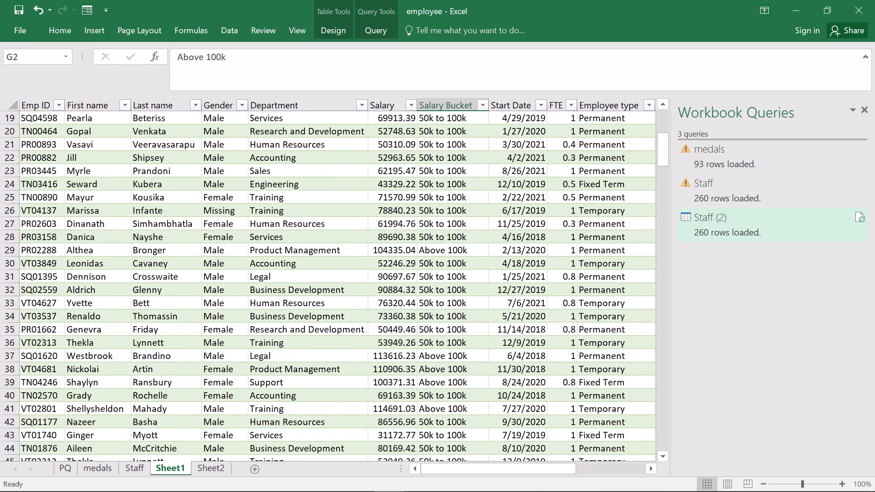
scroll(447, 336, down, 4)
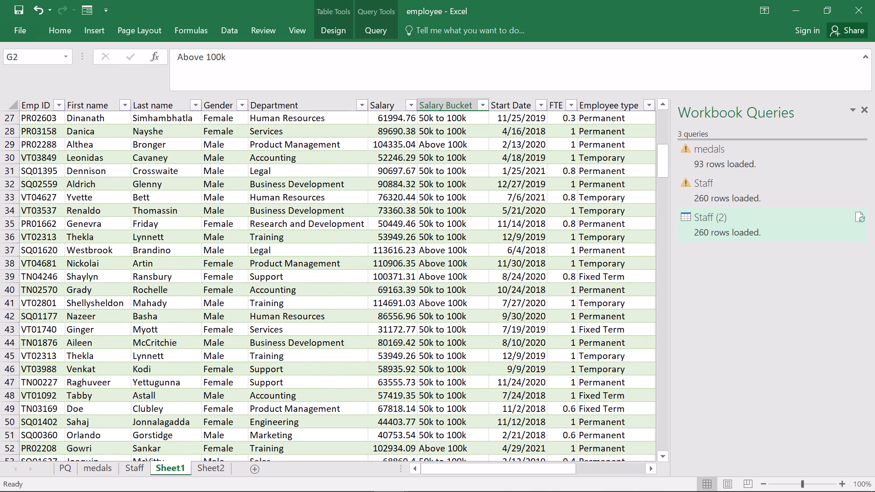
scroll(447, 336, down, 3)
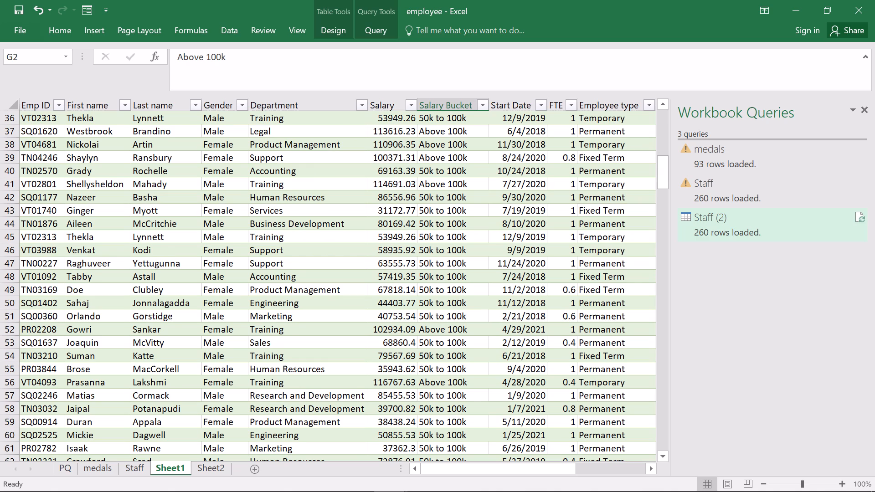
scroll(447, 336, down, 5)
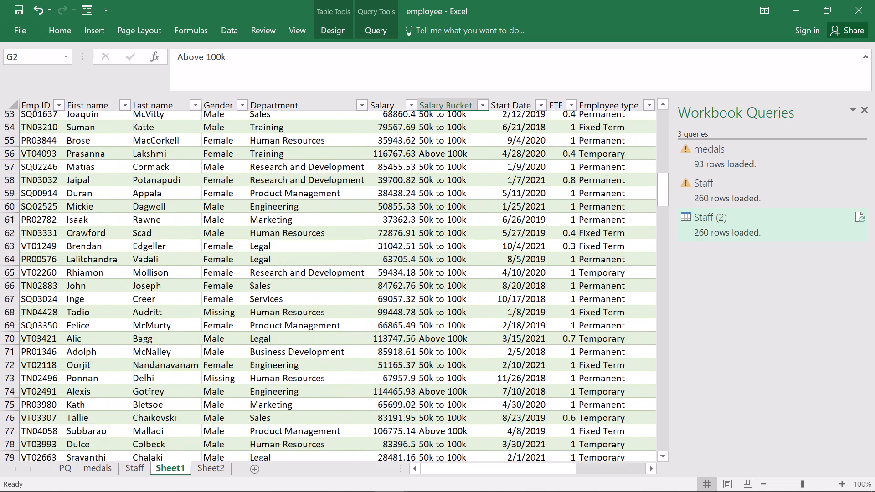
scroll(447, 336, down, 7)
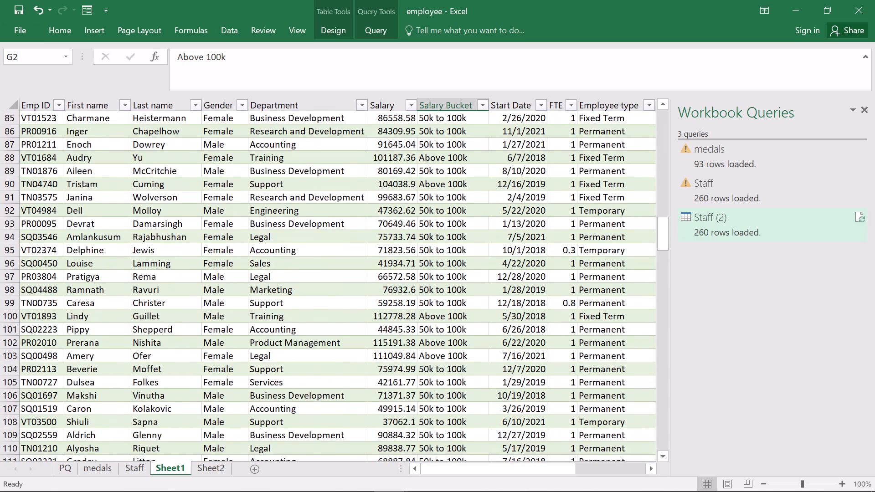
scroll(447, 336, down, 3)
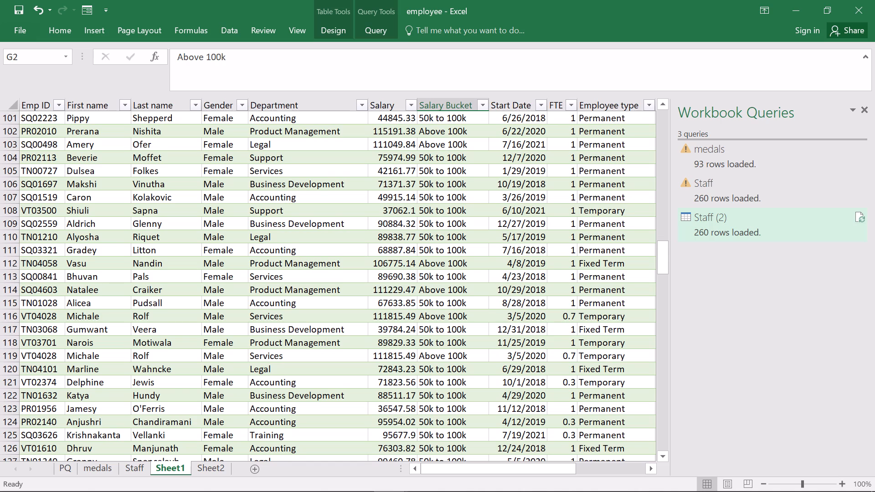
scroll(447, 336, up, 3)
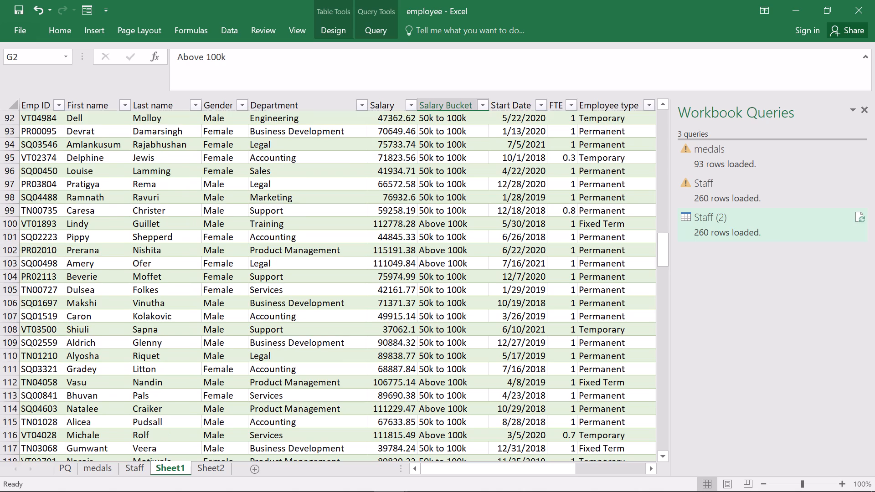
scroll(447, 336, up, 5)
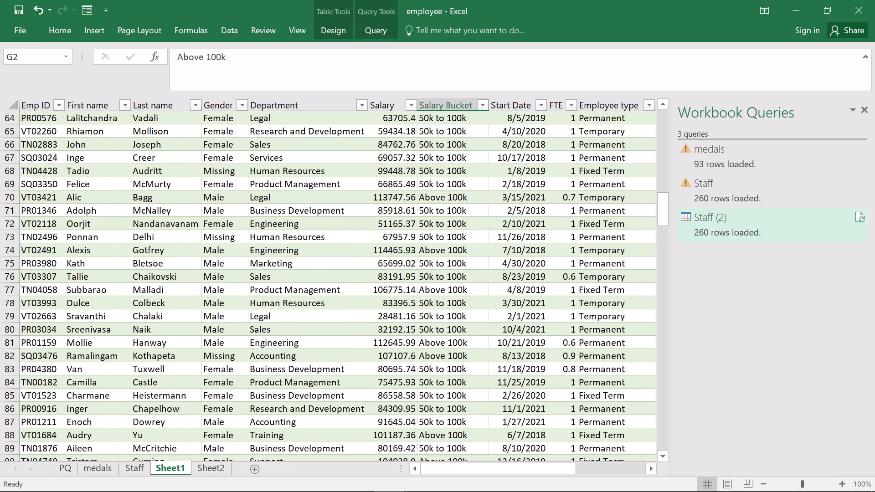
scroll(458, 416, up, 7)
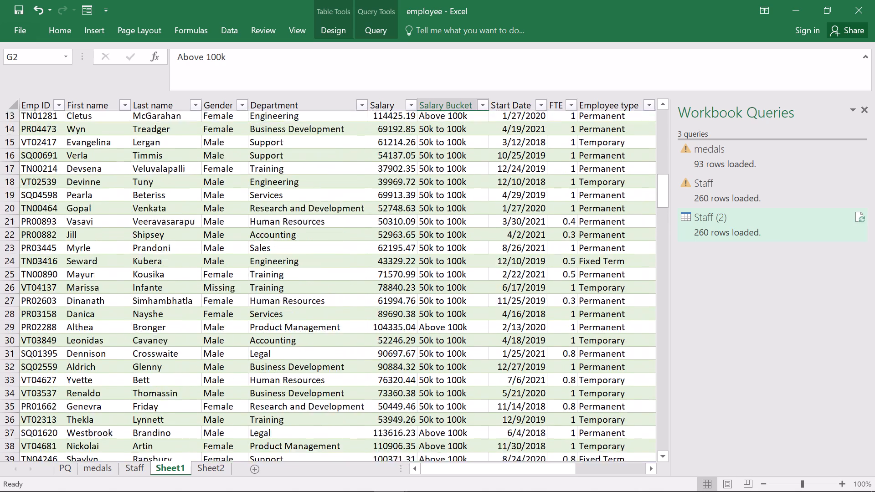
scroll(458, 416, up, 5)
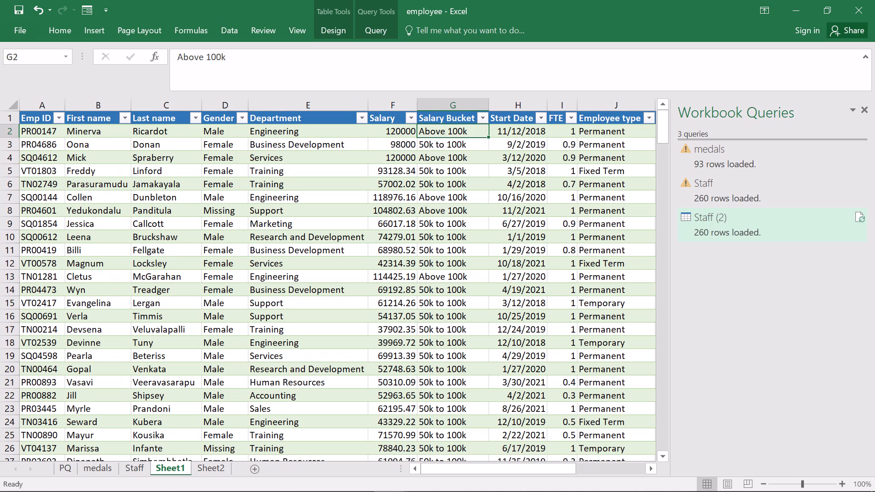
Filter the Salary column with a number filter to show only rows where salary is greater than 100000.
click(414, 121)
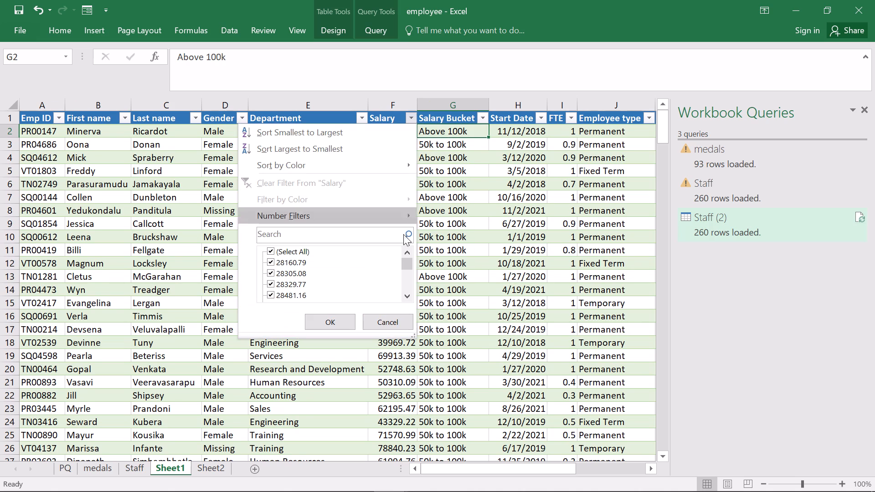
click(386, 317)
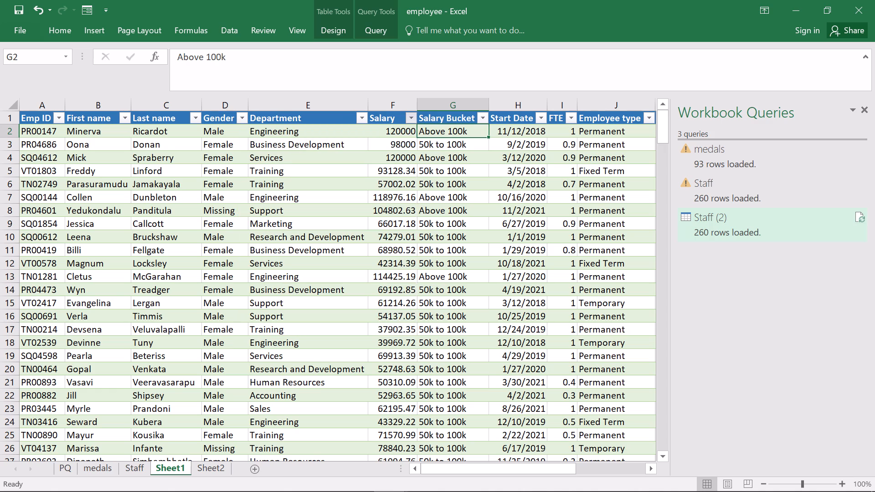
click(415, 121)
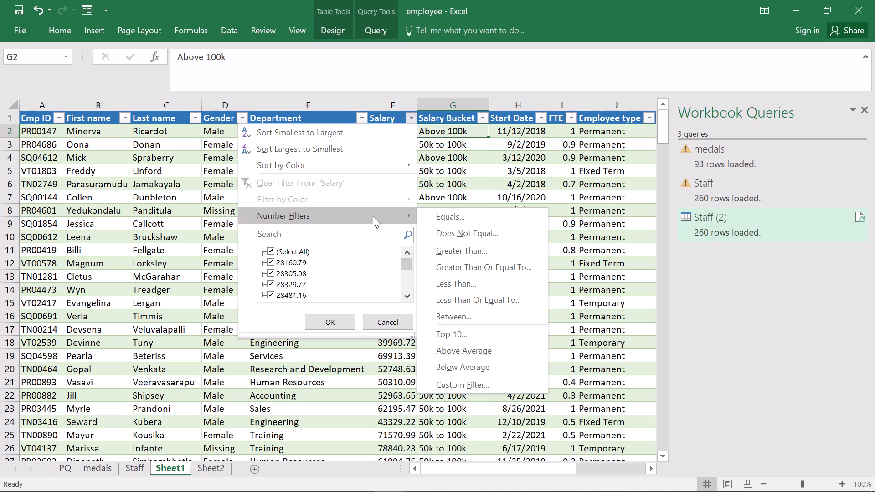
click(444, 248)
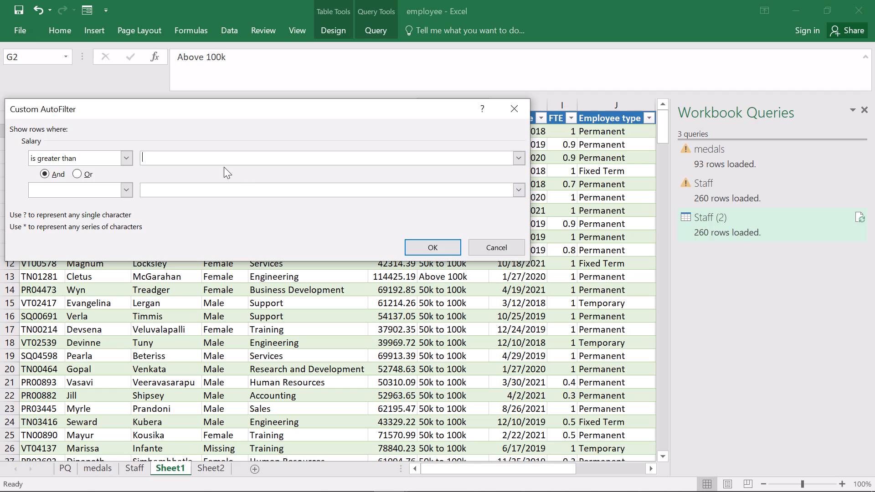
click(154, 154)
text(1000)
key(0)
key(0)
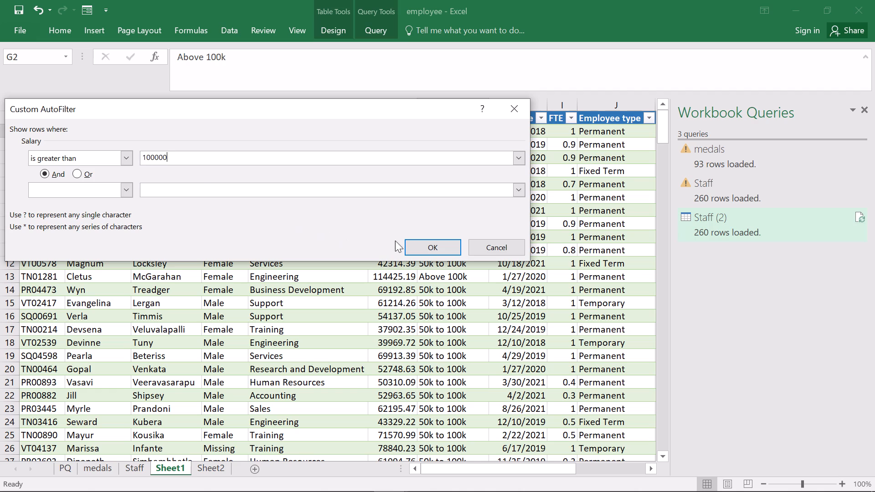
click(429, 248)
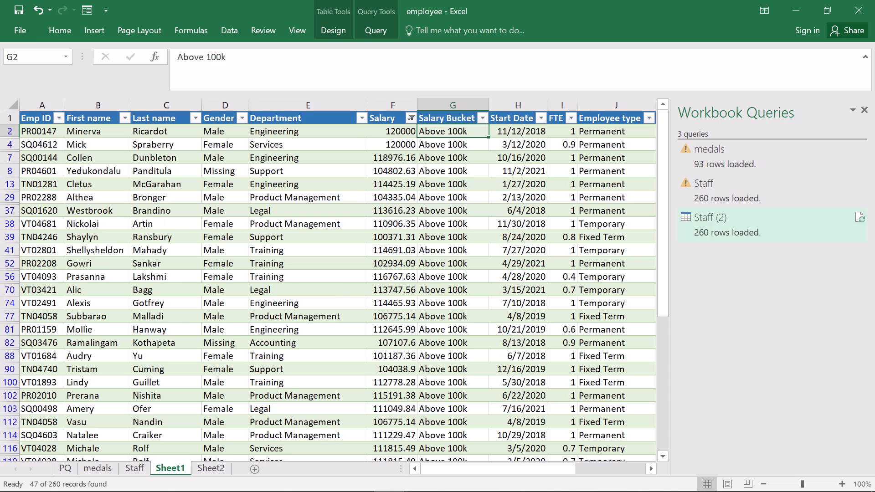
Review the filtered employee rows down to the end of the table and return to the first rows.
scroll(429, 248, down, 3)
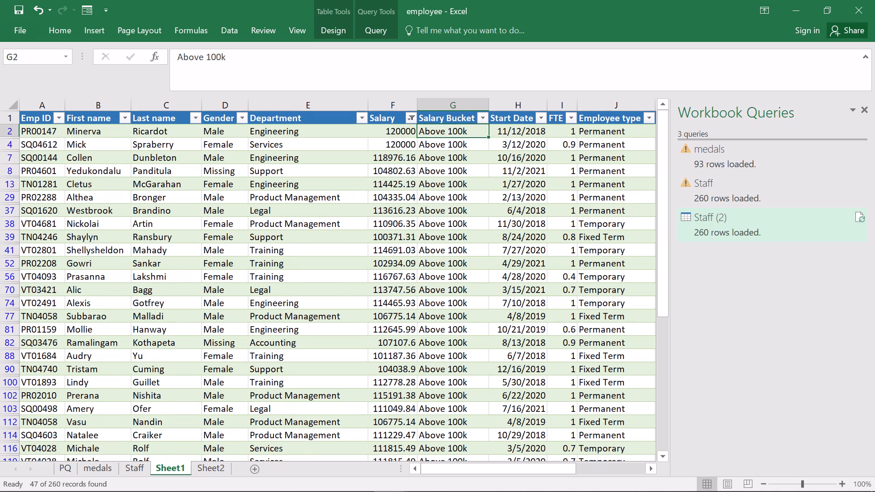
scroll(429, 248, down, 3)
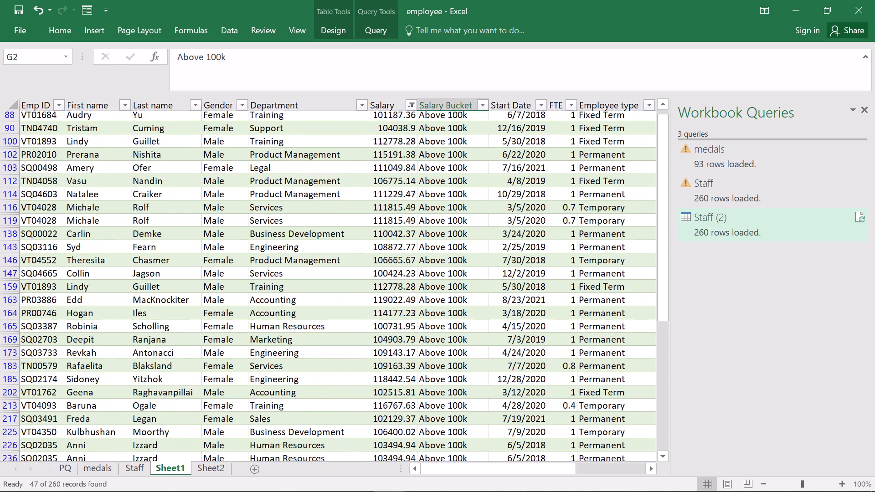
scroll(429, 248, down, 3)
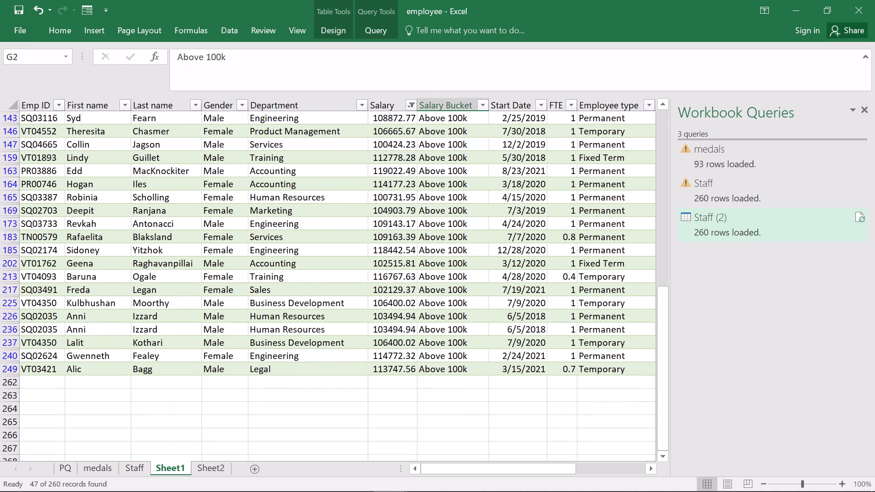
scroll(429, 248, down, 1)
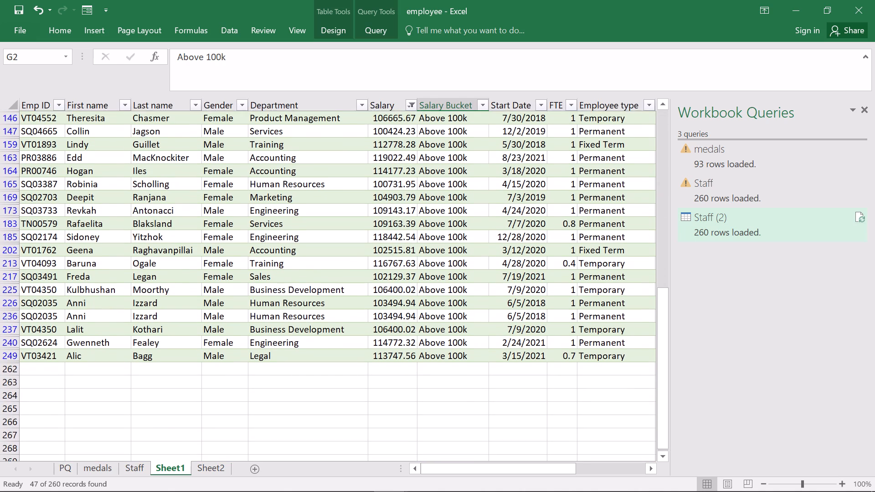
scroll(429, 248, up, 8)
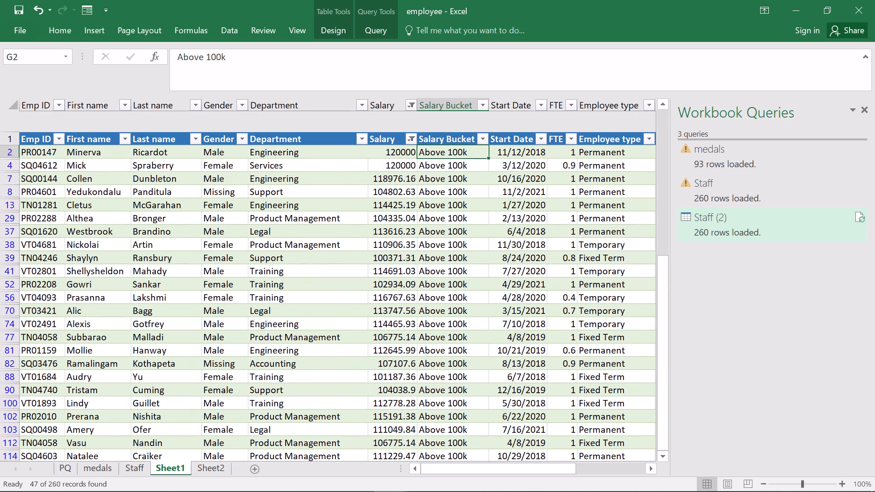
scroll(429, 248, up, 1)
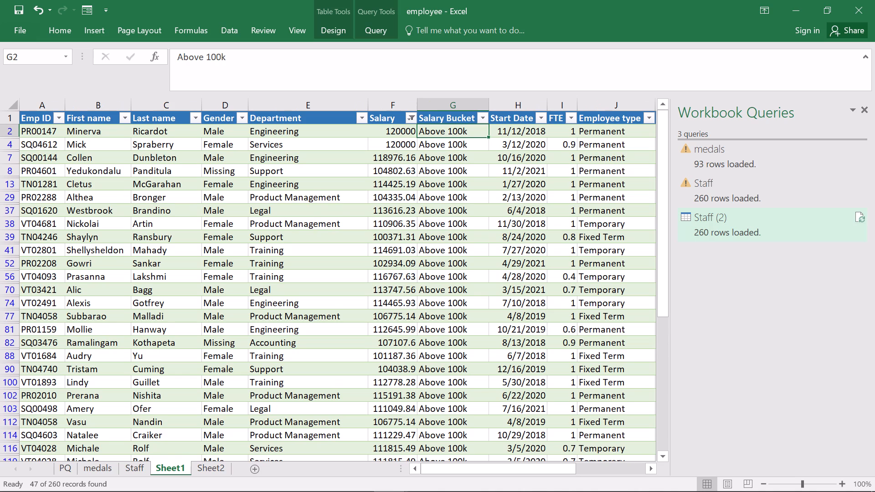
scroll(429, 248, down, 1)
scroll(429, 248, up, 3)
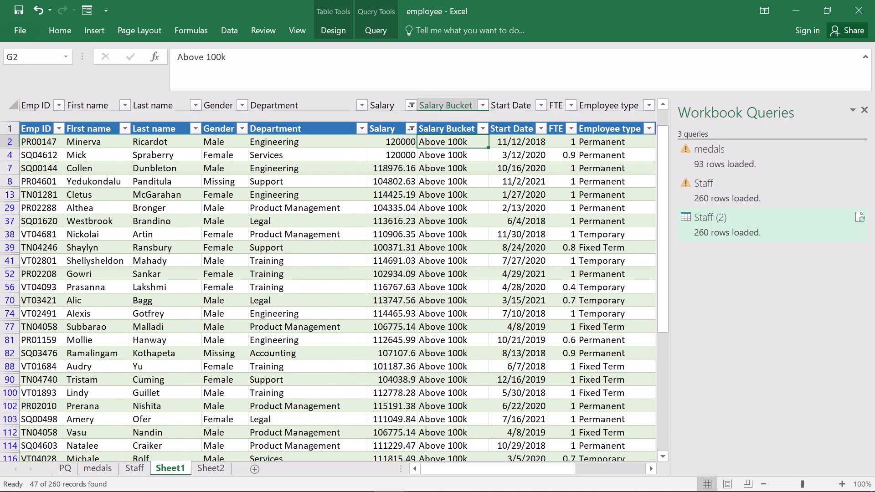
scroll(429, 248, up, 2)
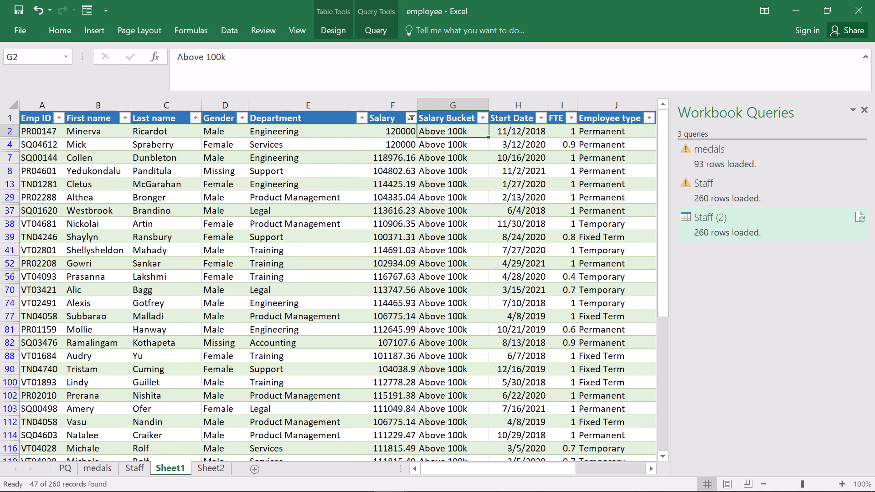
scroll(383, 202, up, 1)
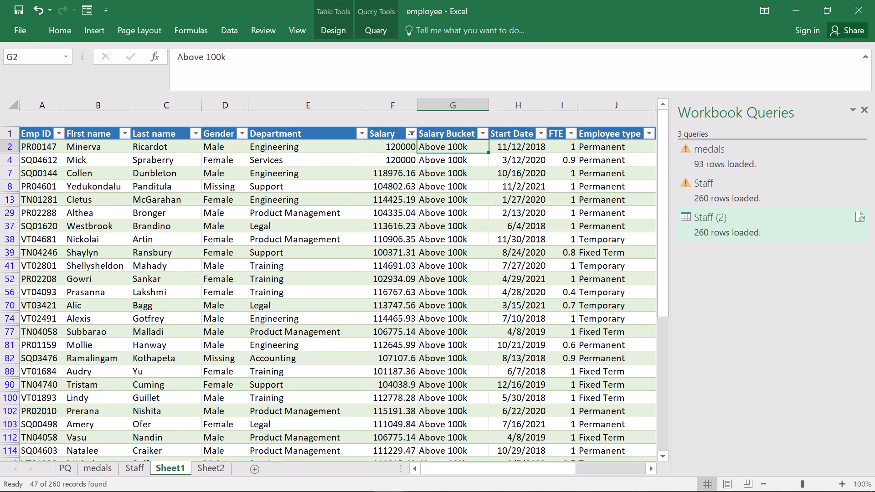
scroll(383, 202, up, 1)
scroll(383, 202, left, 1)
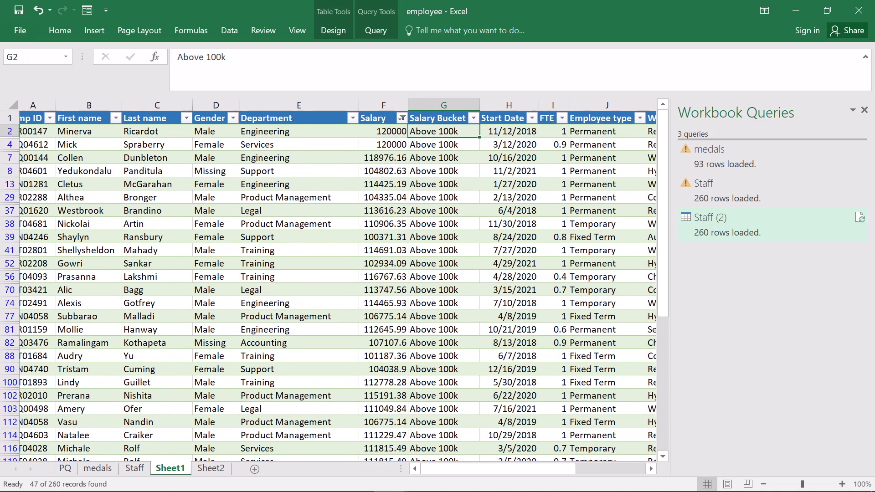
Review the filtered employee rows with salaries above 100000 down to the end of the Sheet1 table.
scroll(383, 202, down, 1)
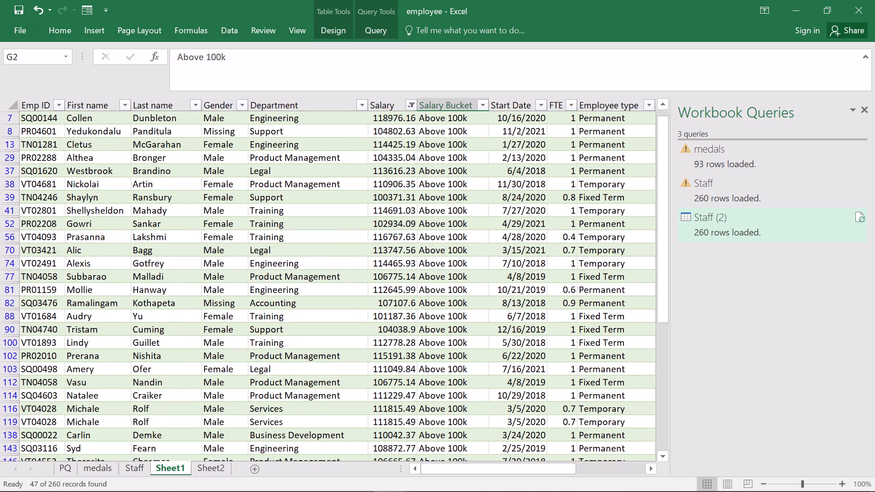
scroll(383, 202, down, 1)
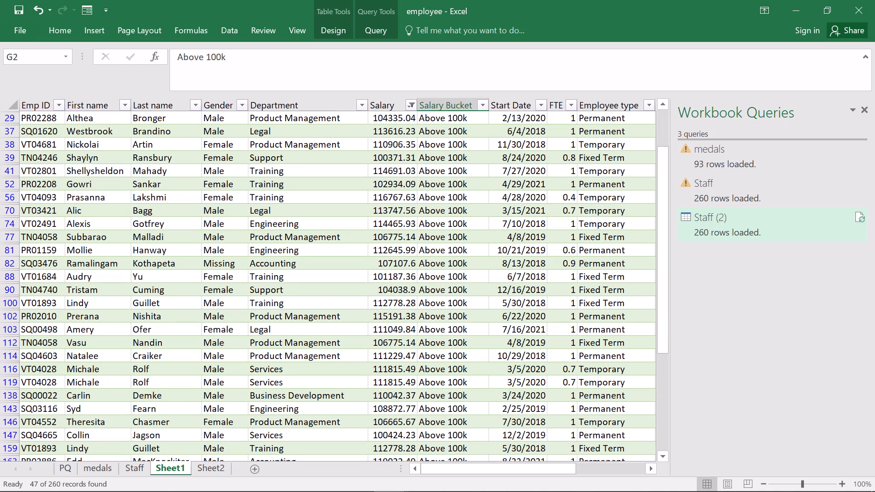
scroll(383, 202, down, 3)
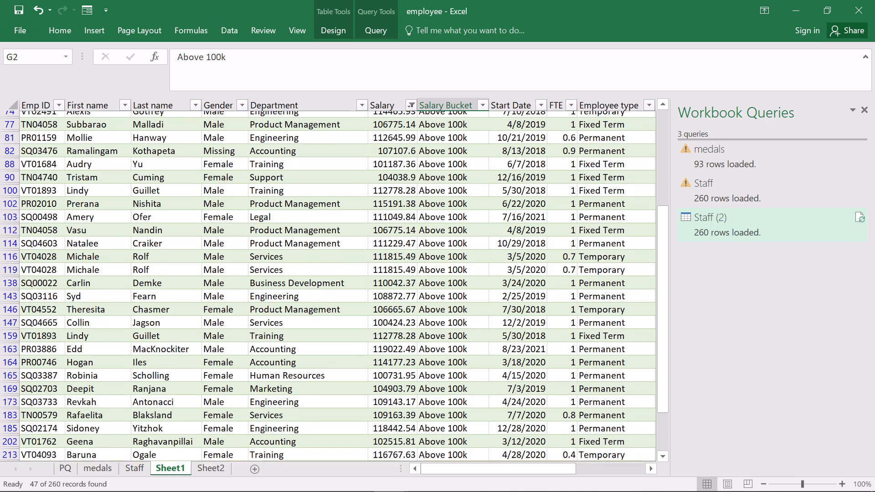
scroll(383, 202, down, 3)
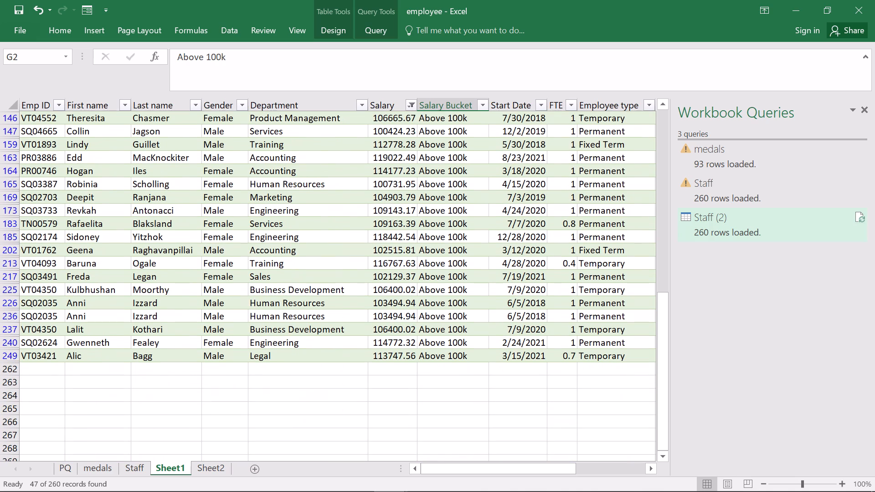
scroll(383, 202, up, 4)
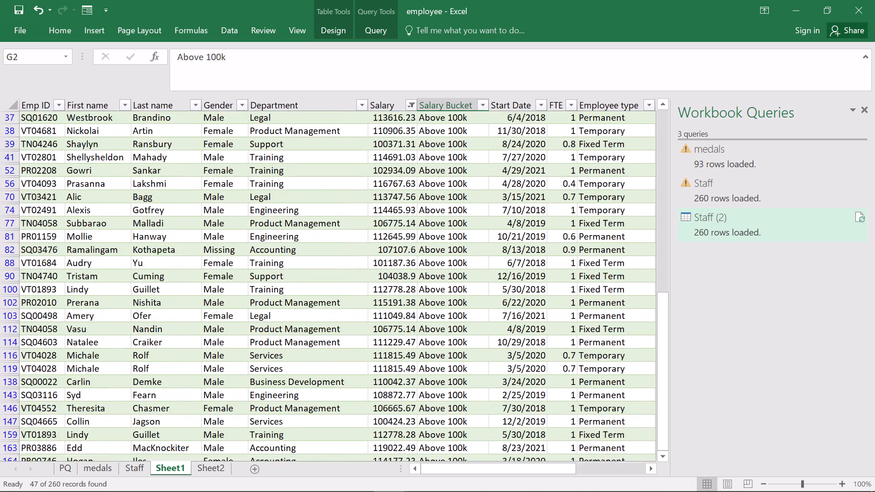
scroll(383, 202, up, 6)
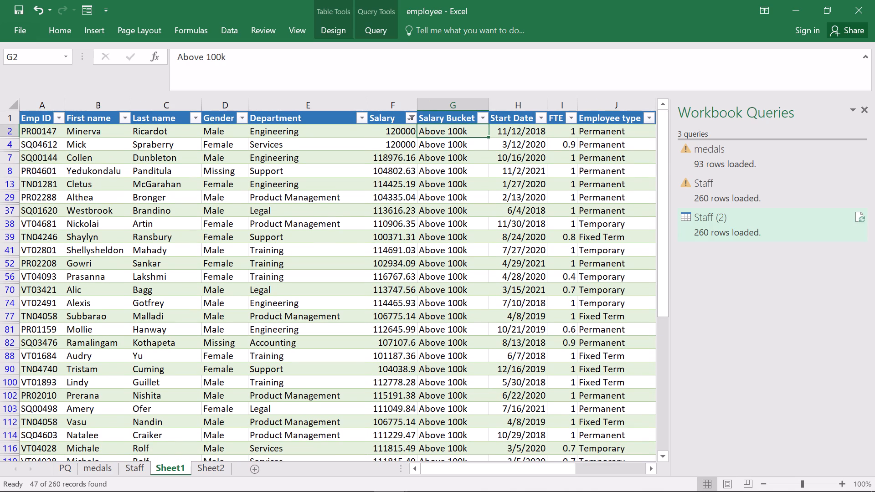
scroll(190, 232, down, 2)
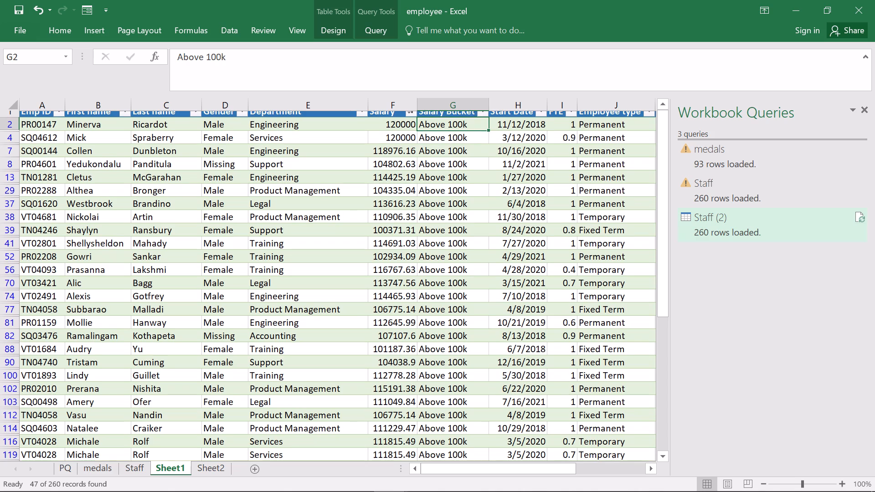
scroll(190, 232, down, 2)
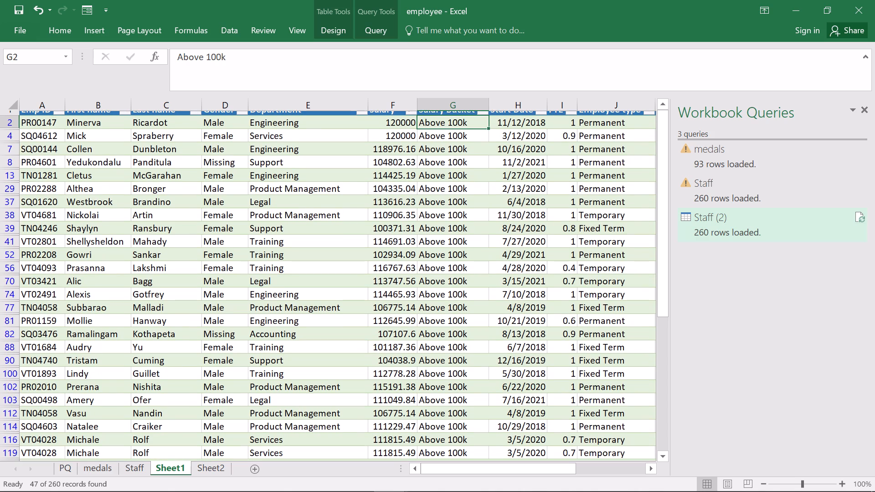
scroll(190, 232, down, 1)
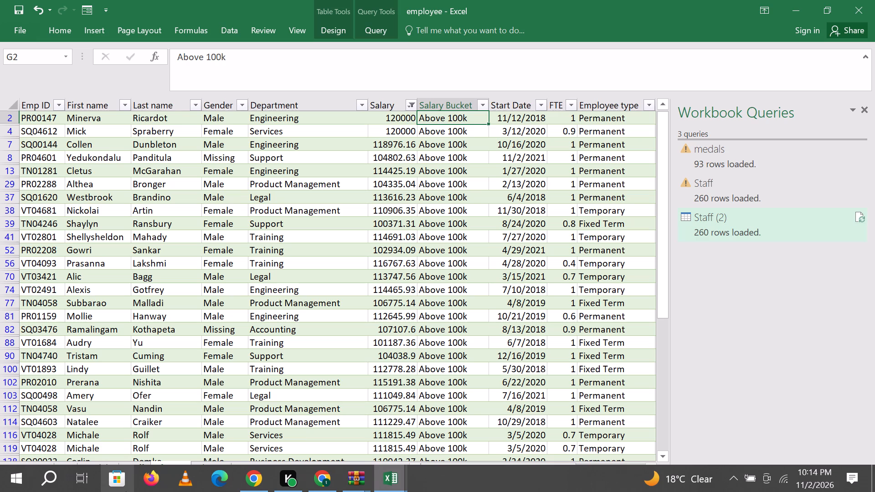
click(249, 417)
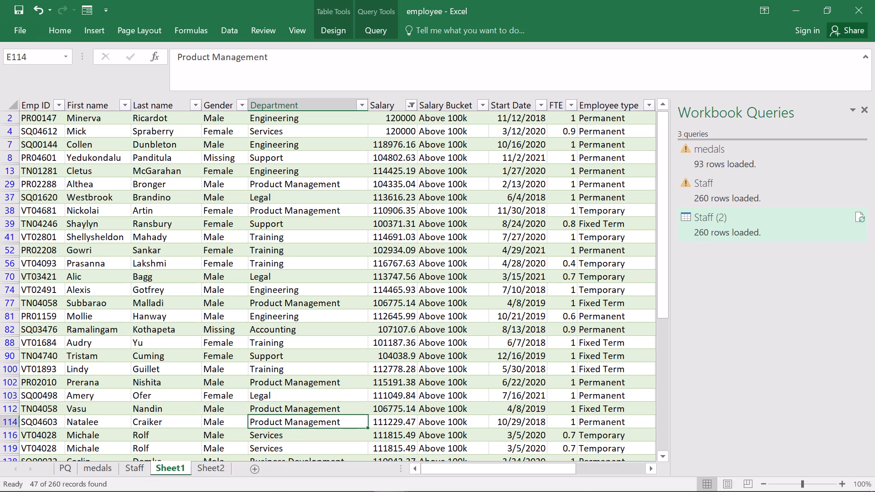
scroll(415, 396, down, 1)
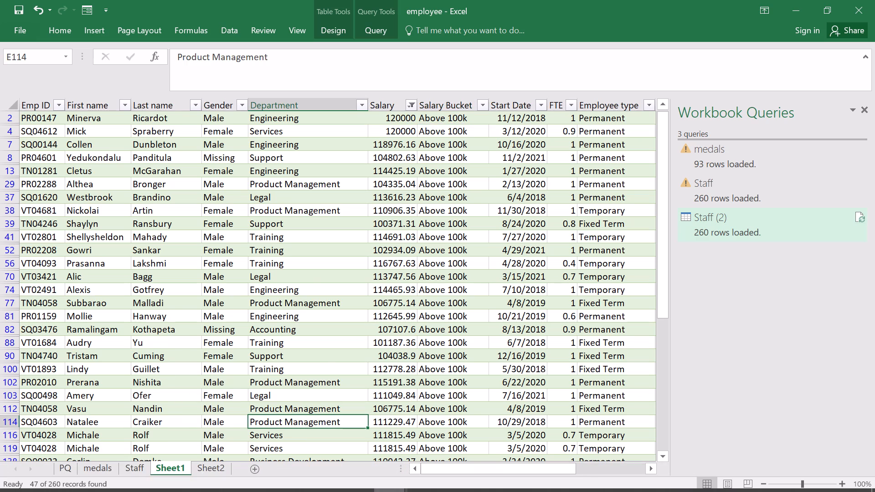
scroll(415, 396, down, 5)
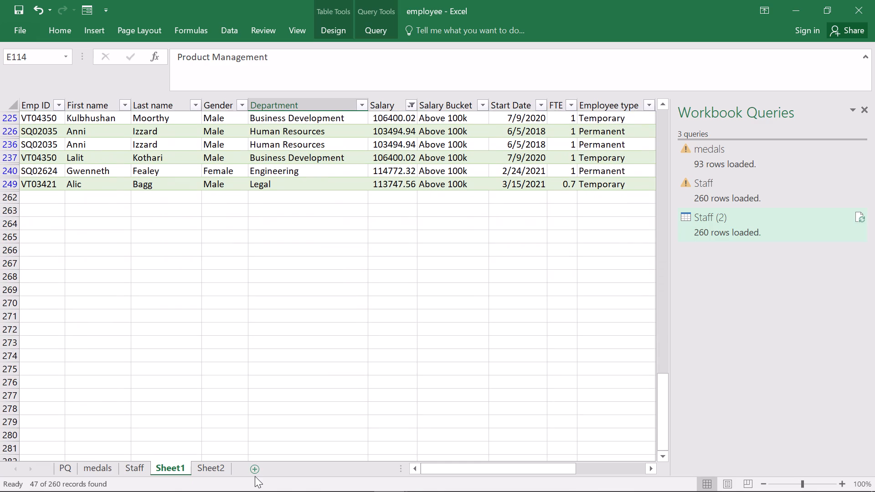
Add a new blank worksheet directly after Sheet1.
click(255, 476)
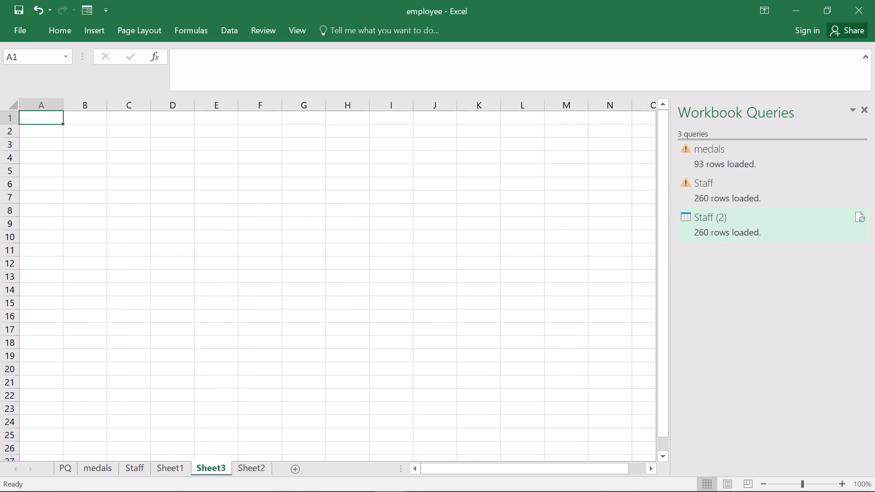
Enter the title "All employees with >100k Salary" in cell B1 of the new sheet.
click(93, 120)
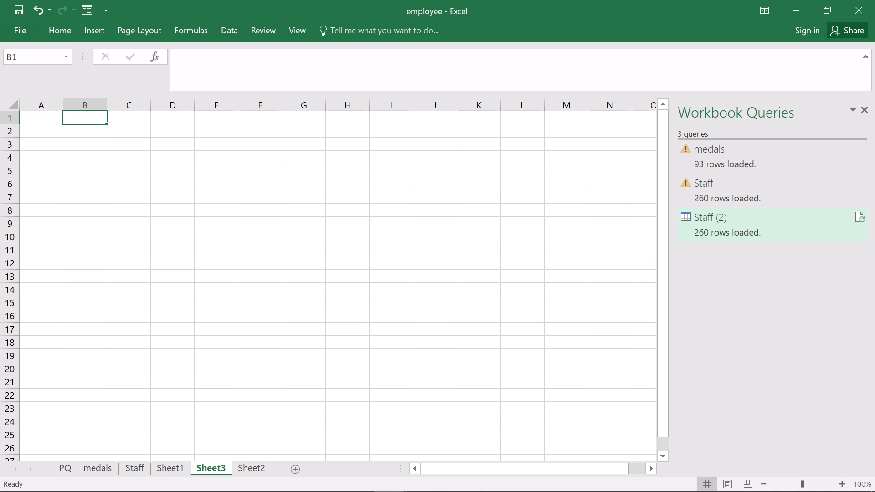
key(a)
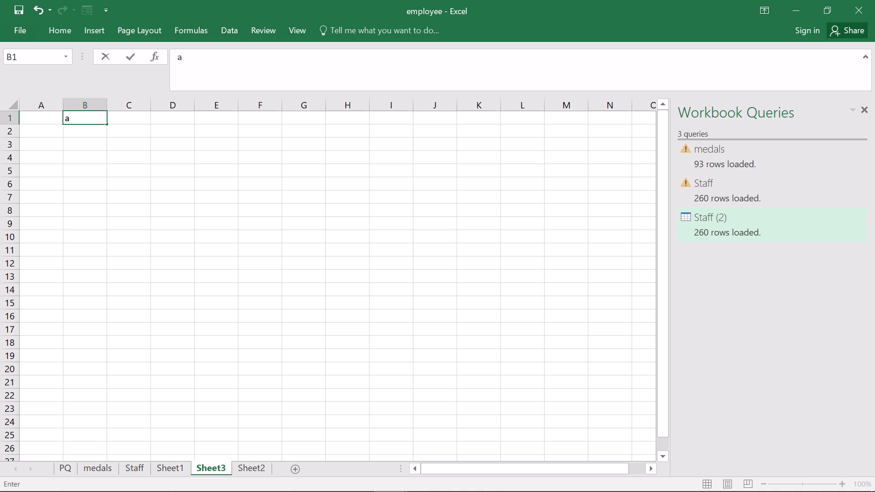
key(BackSpace)
key(a)
text(ll)
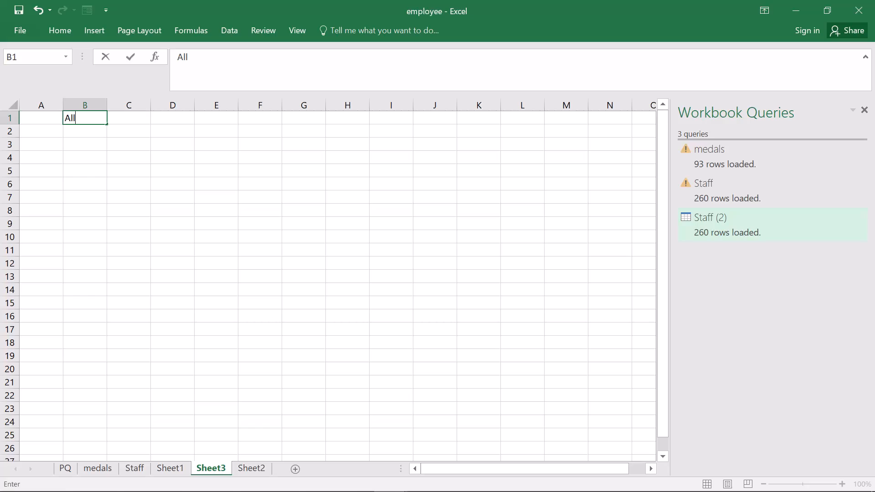
key(space)
text(emplo)
text(yee)
key(s)
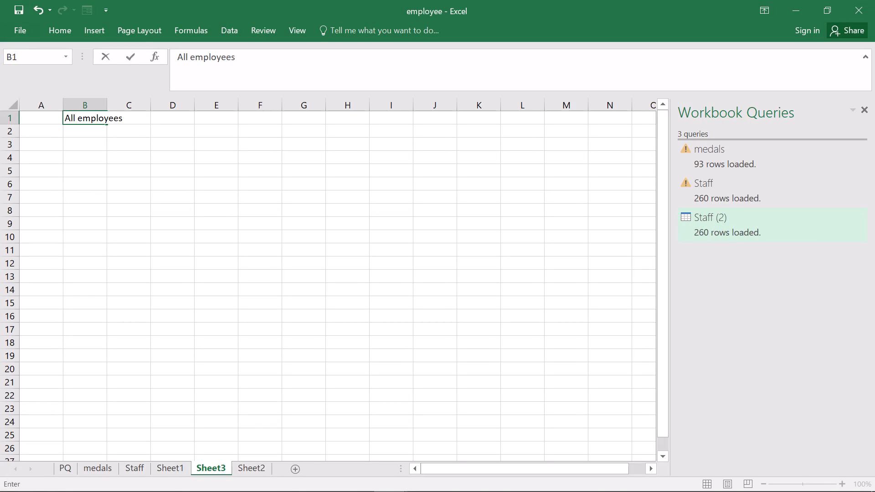
key(space)
text(with)
key(space)
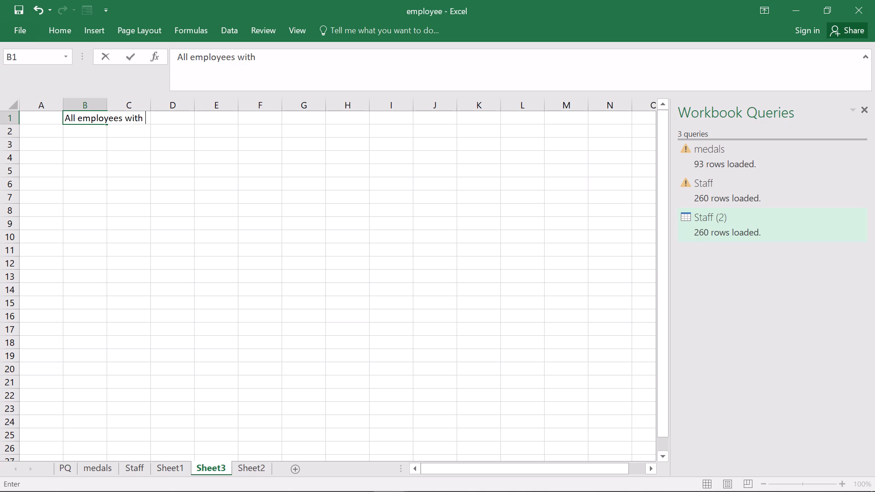
key(BackSpace)
key(shift+greater)
key(BackSpace)
key(space)
key(shift+greater)
text(100)
key(k)
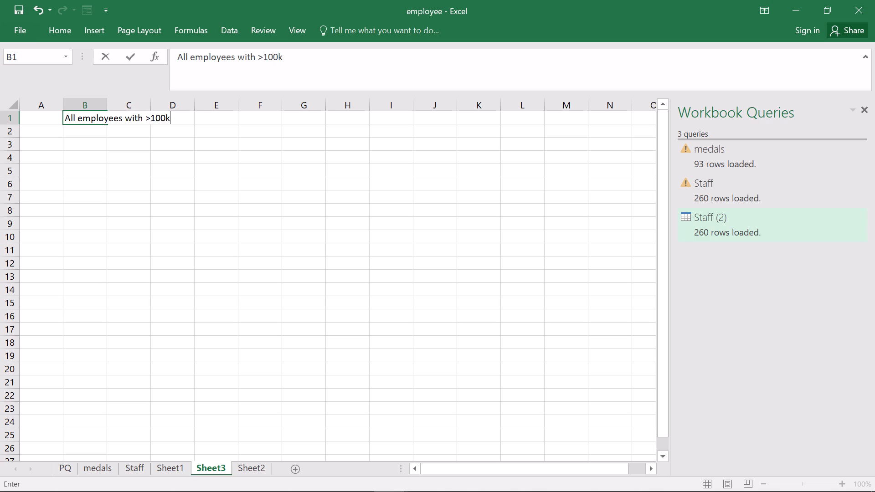
key(space)
key(s)
text(alary)
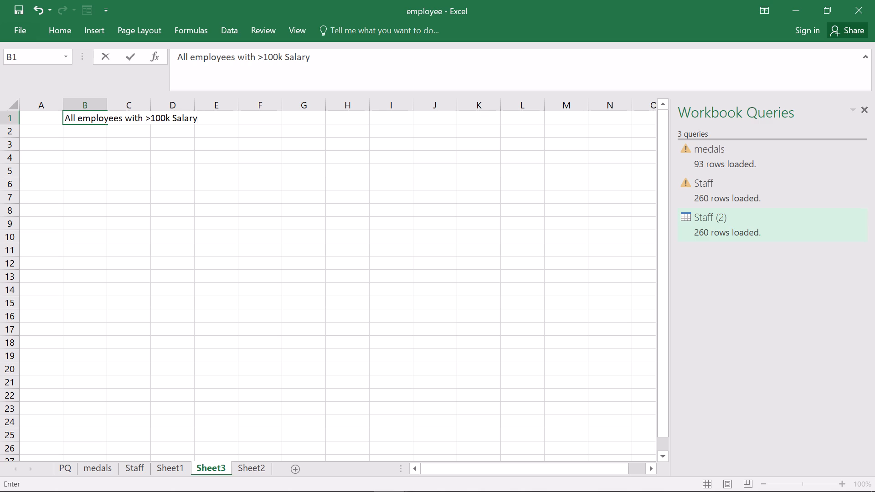
click(281, 167)
Try to enter the formula =FILTER(Staff,staff[Salary]>100000) in cell B3 of the new sheet.
click(88, 148)
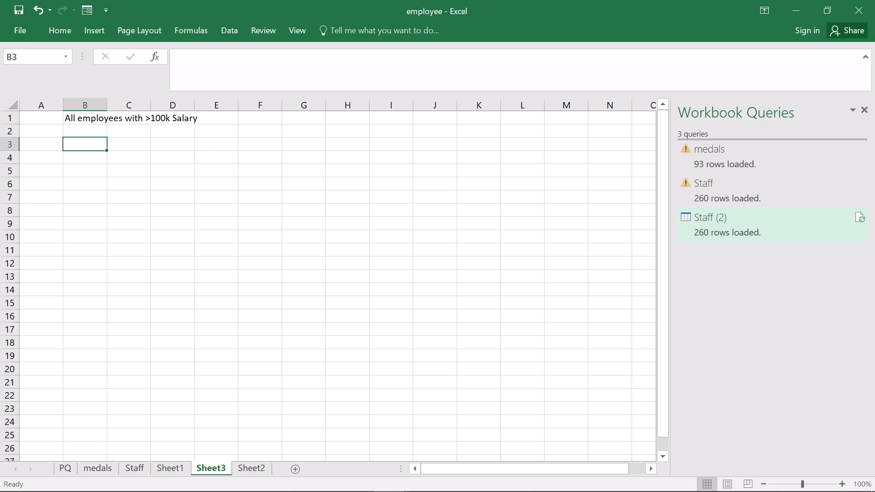
key(equal)
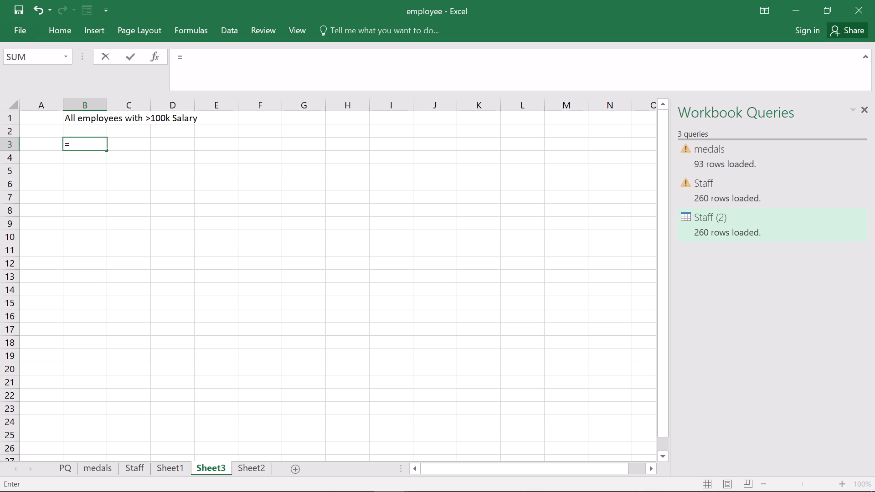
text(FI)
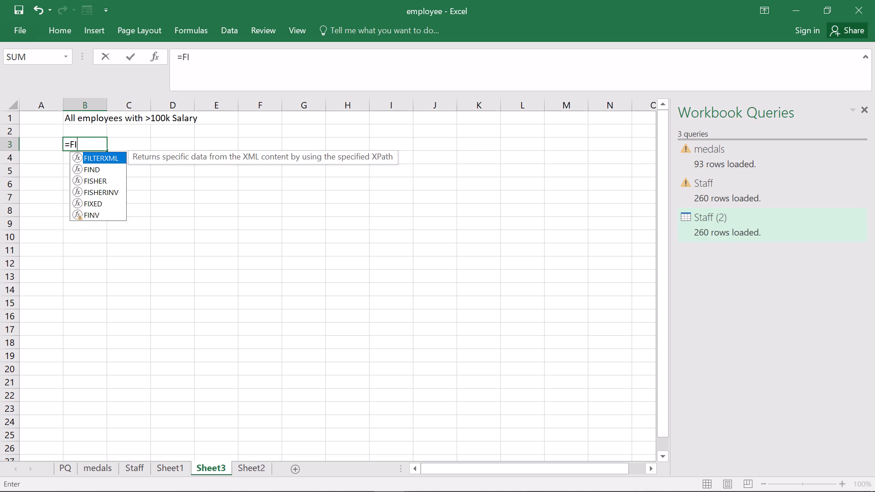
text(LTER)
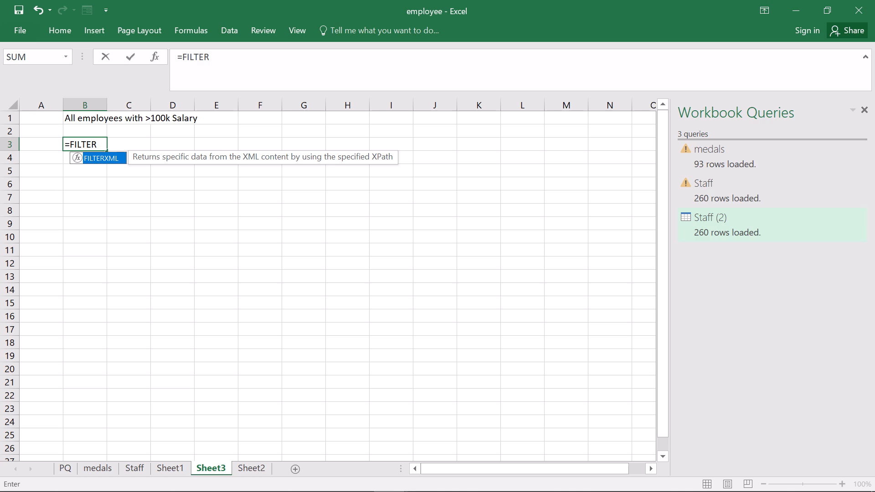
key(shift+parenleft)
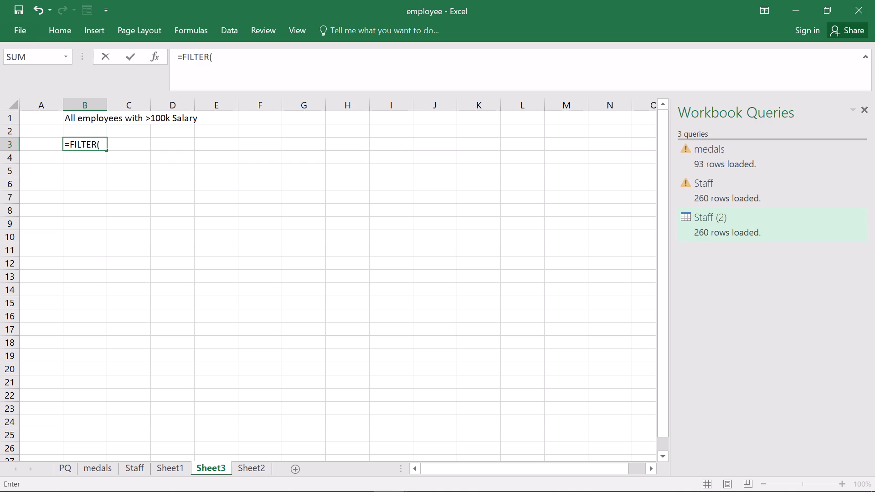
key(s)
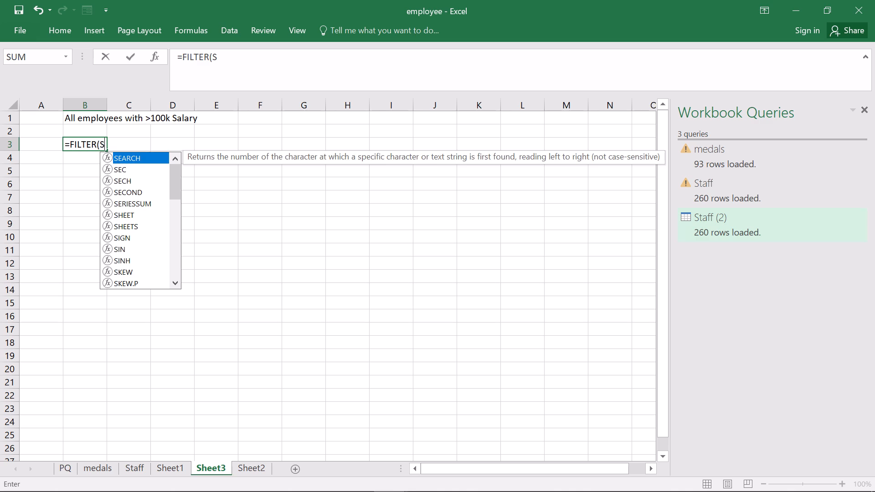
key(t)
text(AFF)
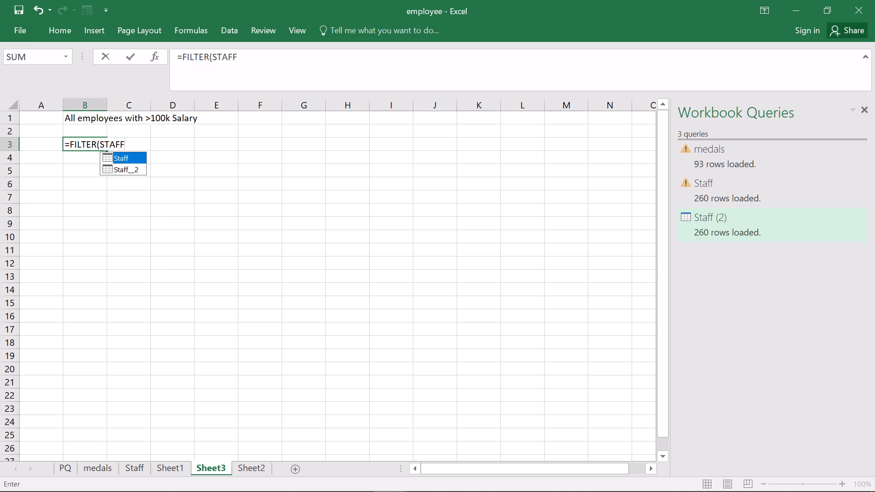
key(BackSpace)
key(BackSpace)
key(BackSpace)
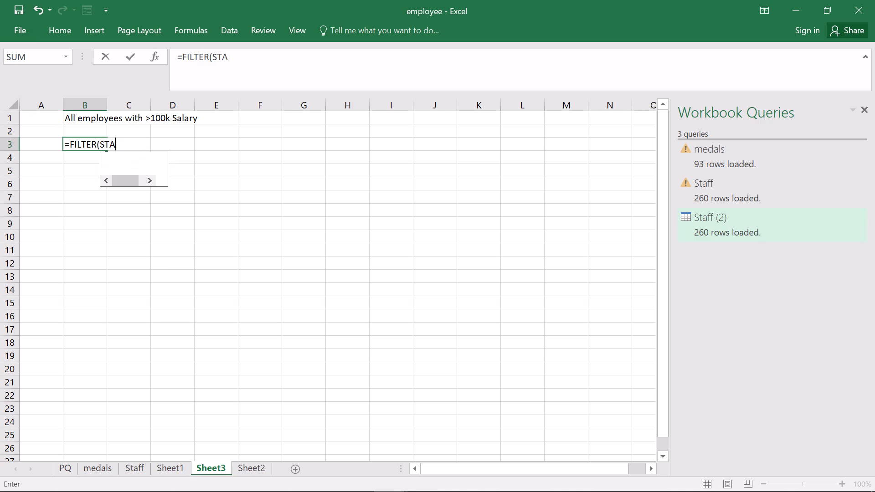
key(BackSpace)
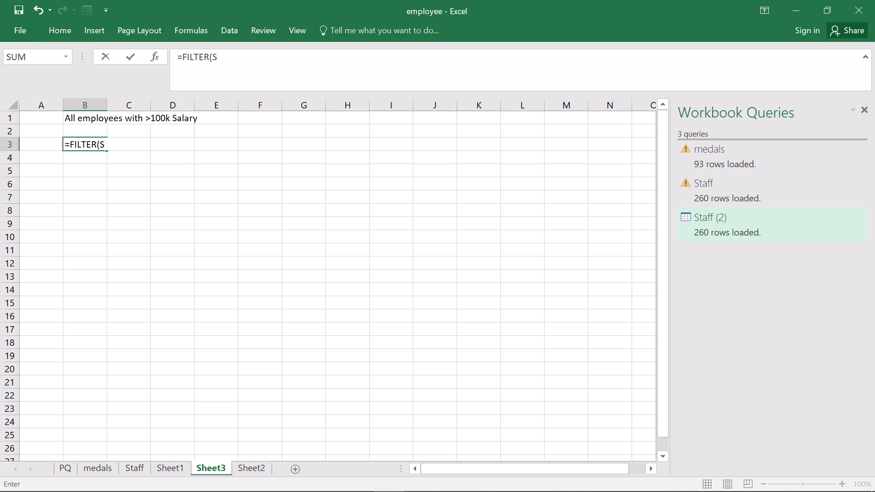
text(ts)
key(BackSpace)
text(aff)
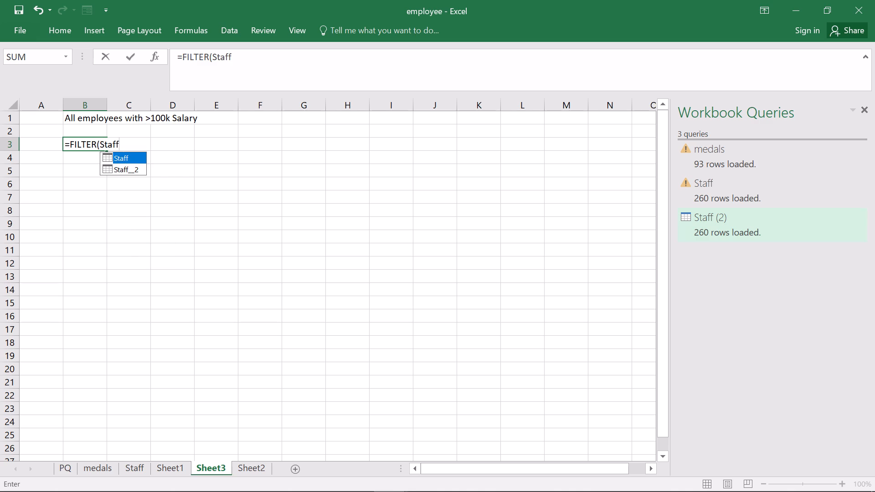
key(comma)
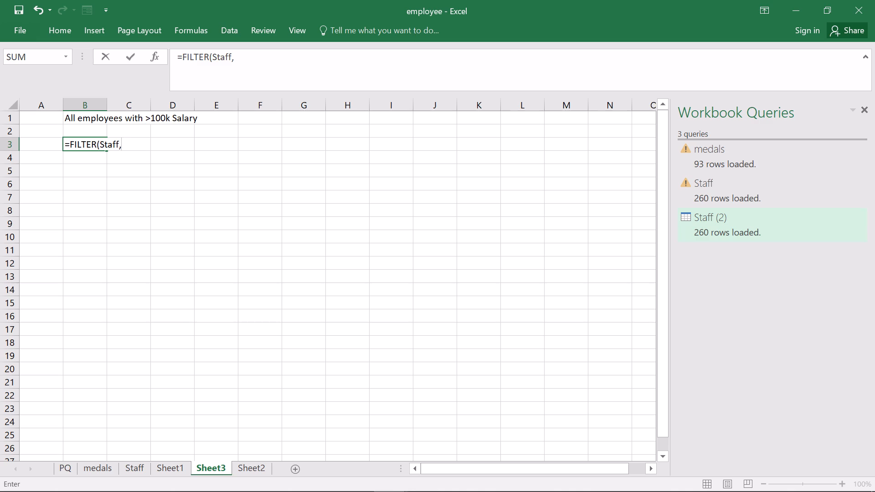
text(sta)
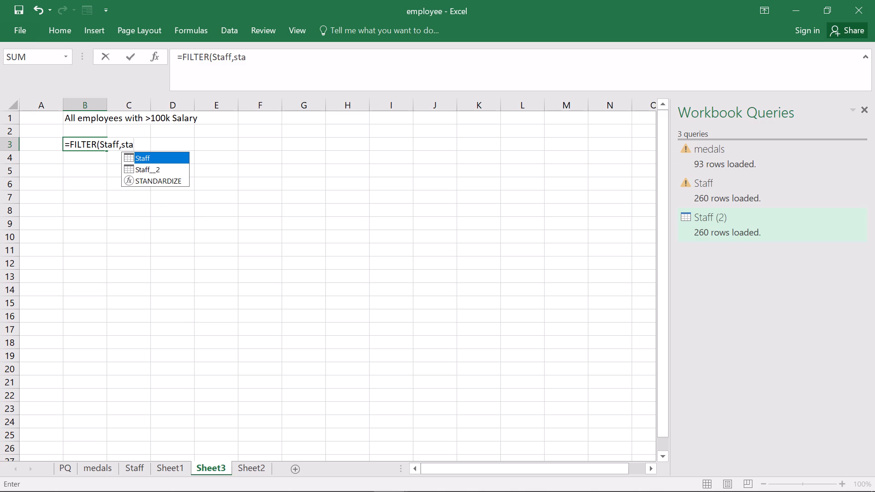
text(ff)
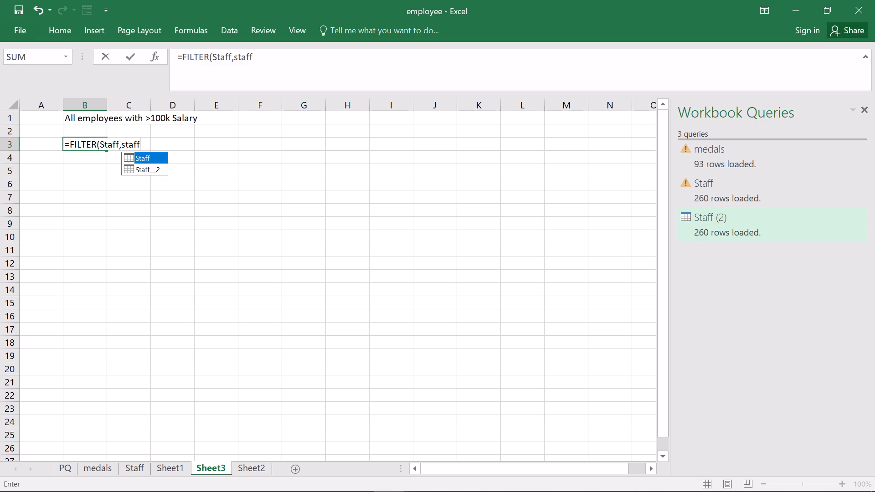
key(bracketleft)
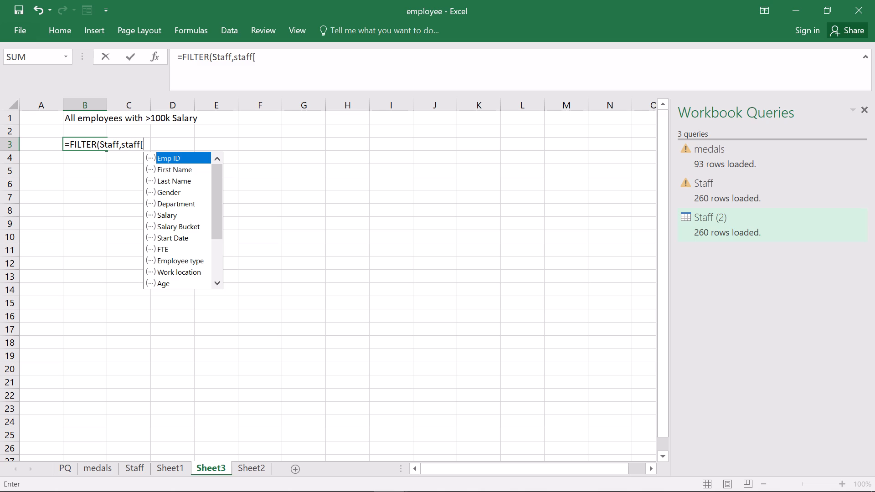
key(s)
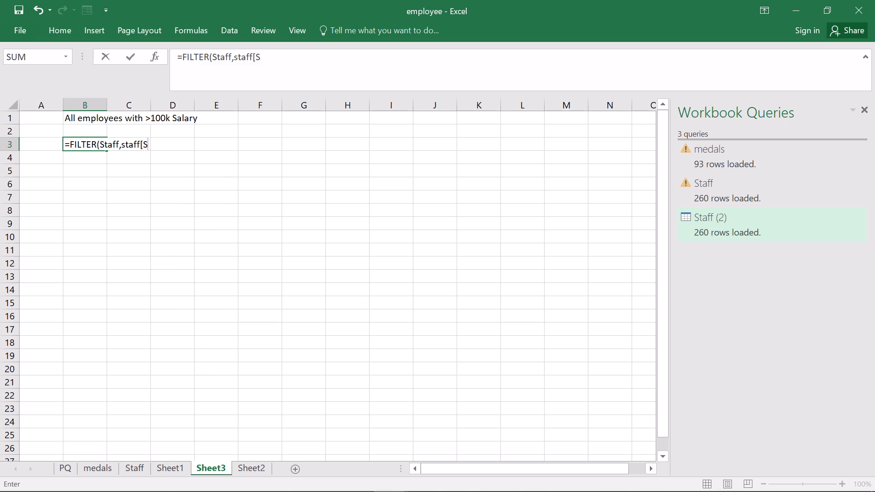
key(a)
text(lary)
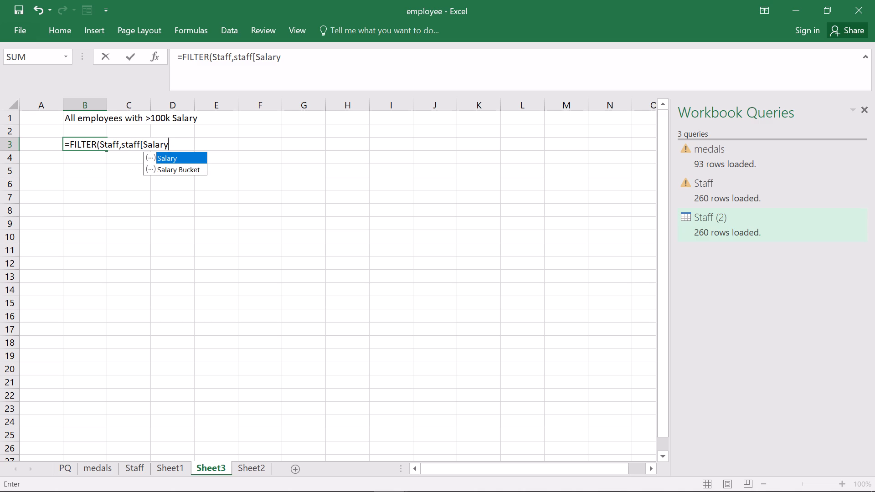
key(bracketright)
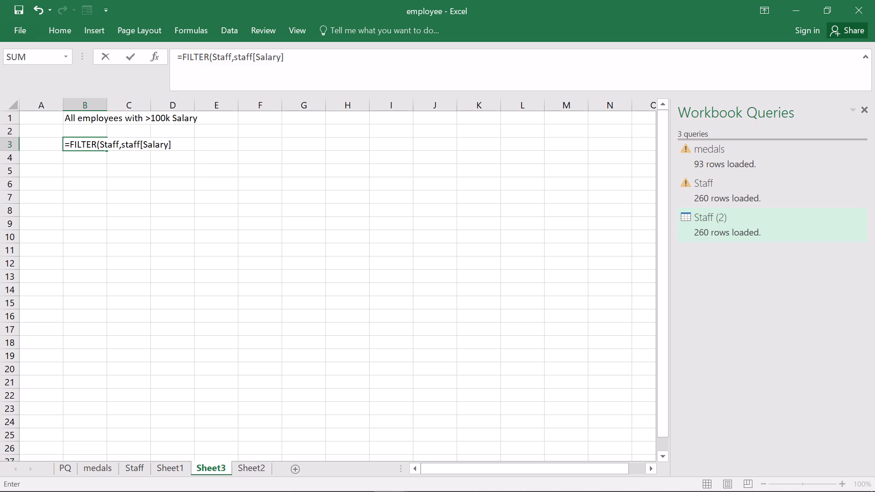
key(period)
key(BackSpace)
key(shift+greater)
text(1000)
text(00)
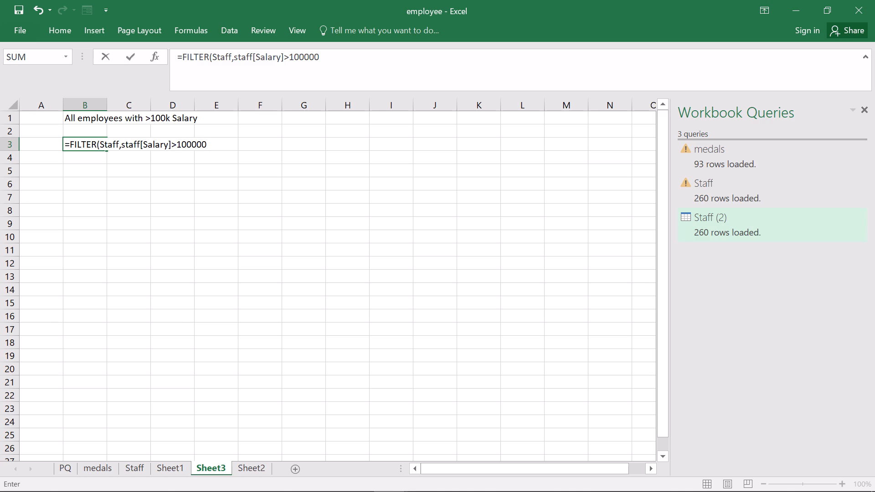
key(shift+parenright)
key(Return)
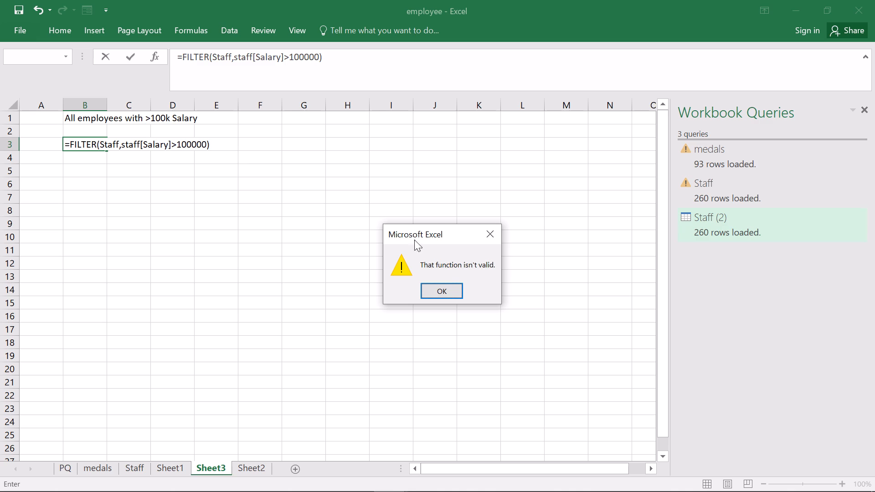
click(444, 287)
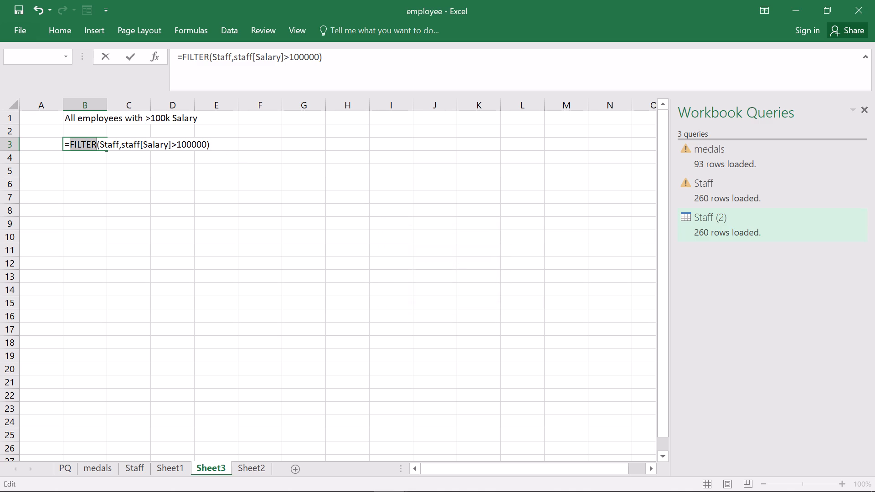
Replace the function name in the B3 formula with FILTERXML, keeping the arguments (Staff,staff[Salary]>100000), and commit it.
click(95, 139)
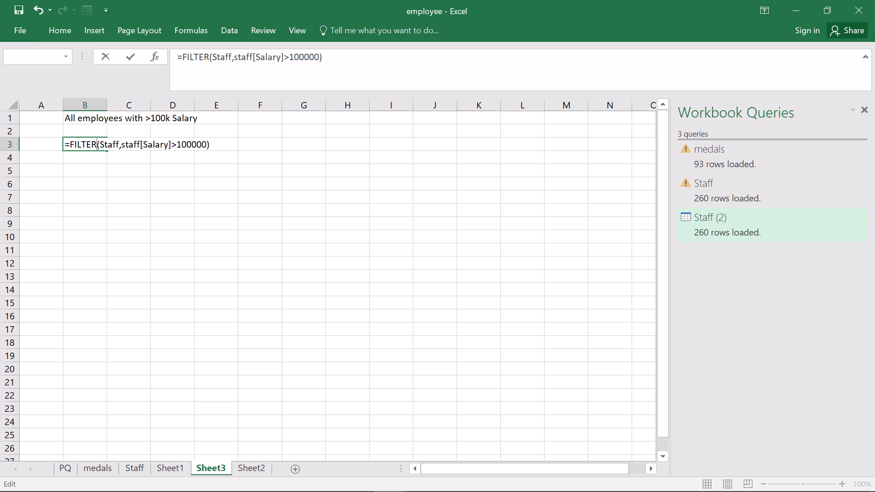
key(BackSpace)
key(BackSpace)
key(BackSpace)
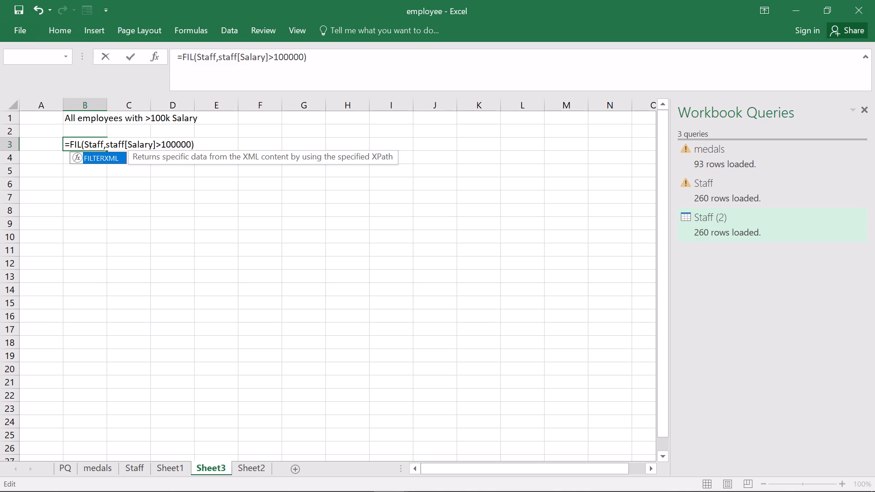
text(tee)
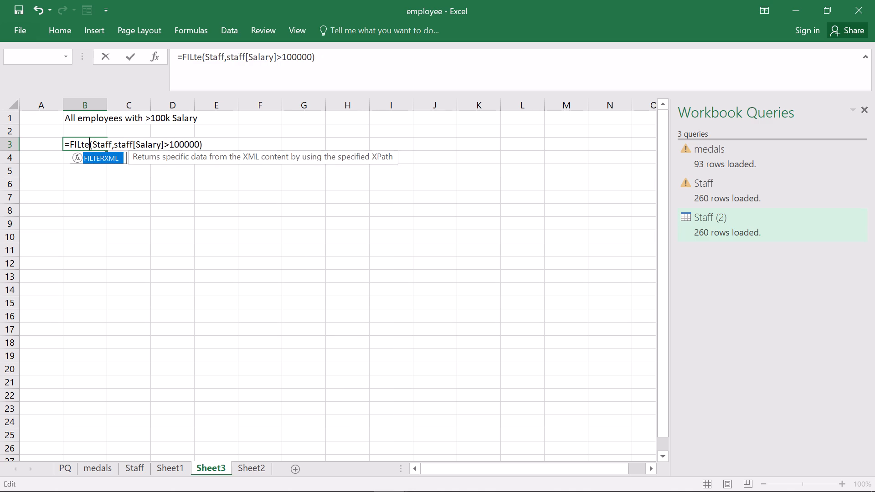
key(BackSpace)
key(BackSpace)
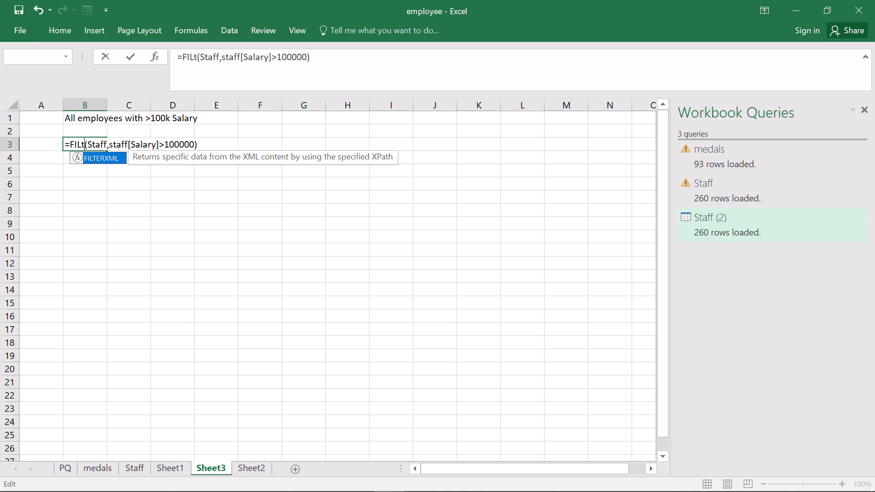
key(BackSpace)
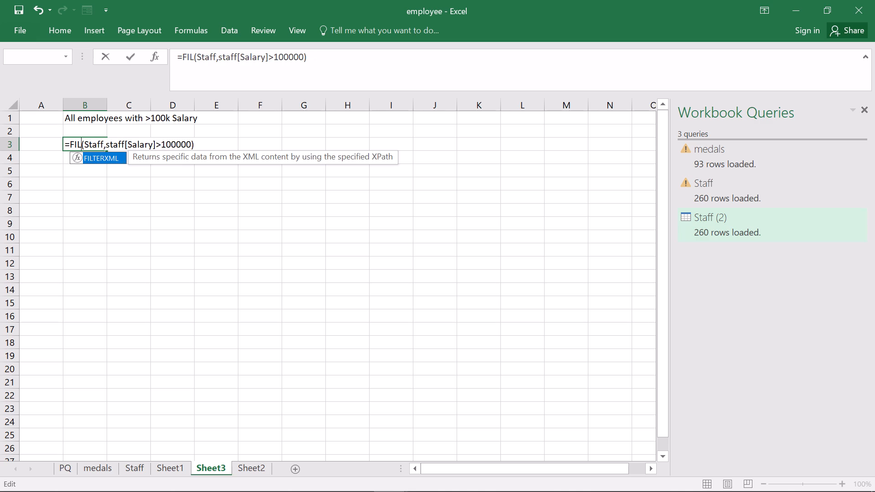
text(ter)
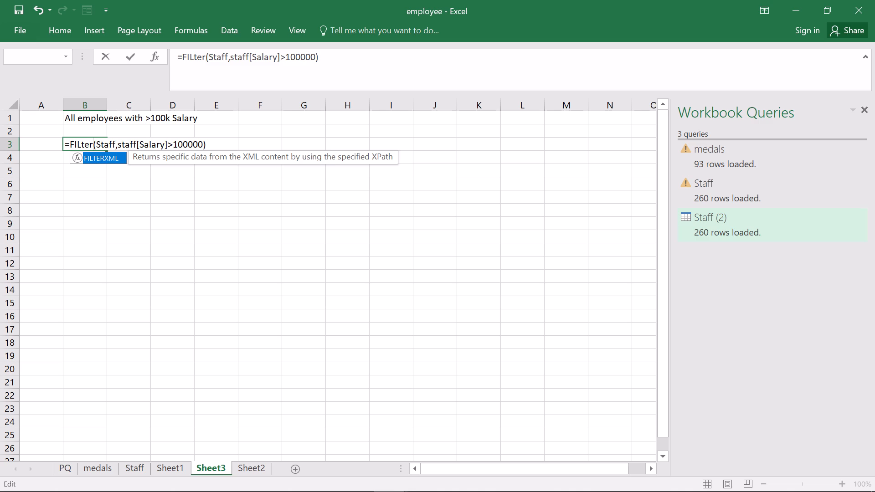
key(x)
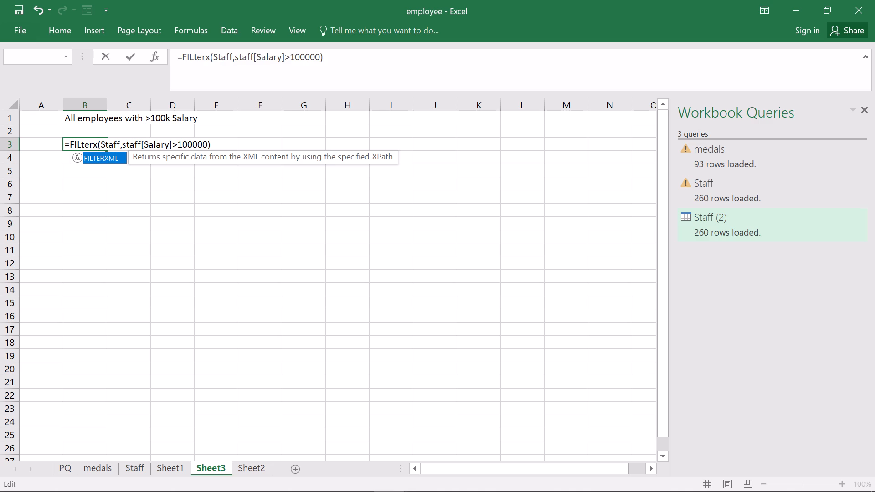
text(ml)
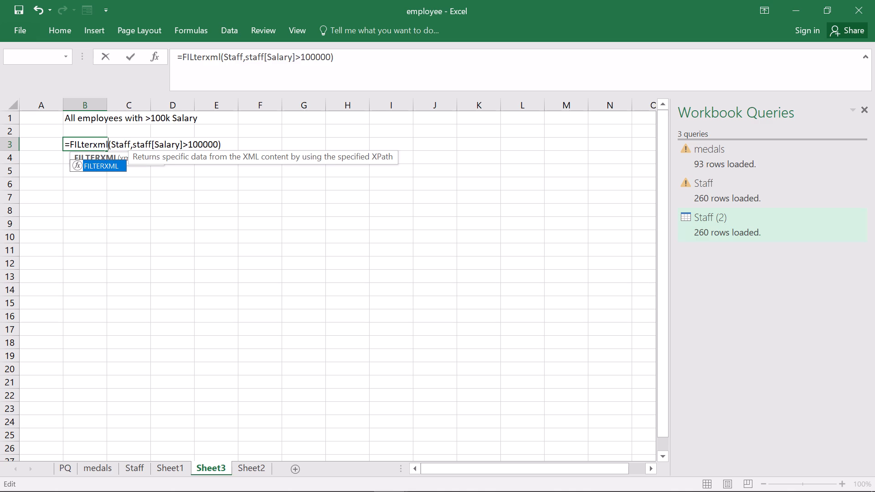
key(Return)
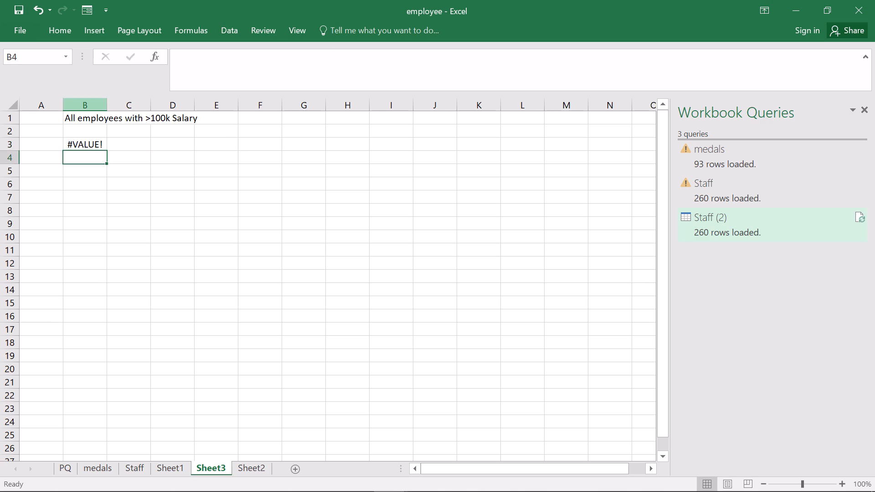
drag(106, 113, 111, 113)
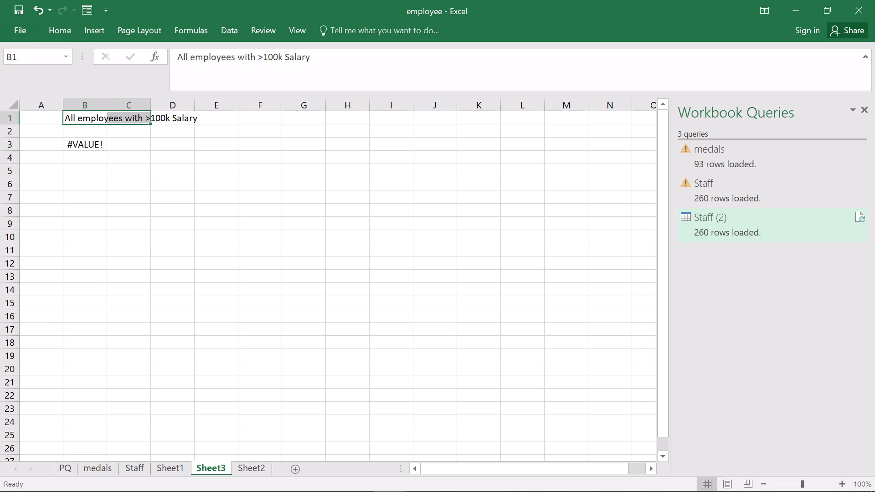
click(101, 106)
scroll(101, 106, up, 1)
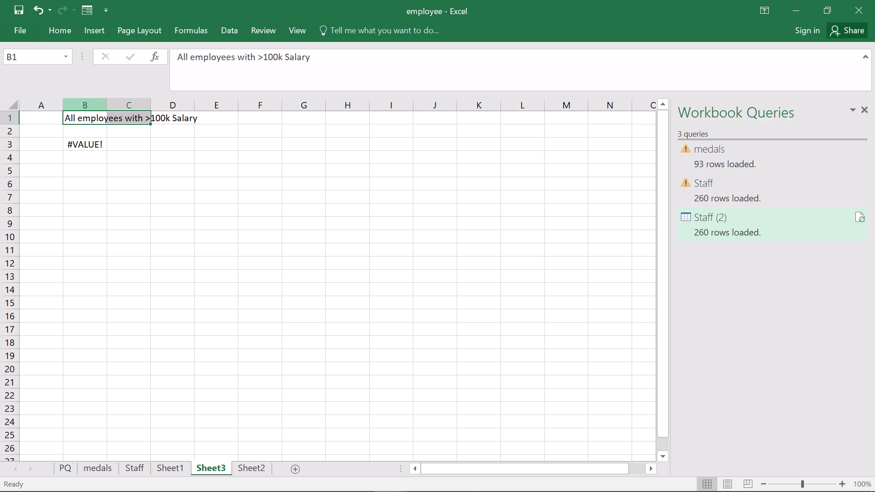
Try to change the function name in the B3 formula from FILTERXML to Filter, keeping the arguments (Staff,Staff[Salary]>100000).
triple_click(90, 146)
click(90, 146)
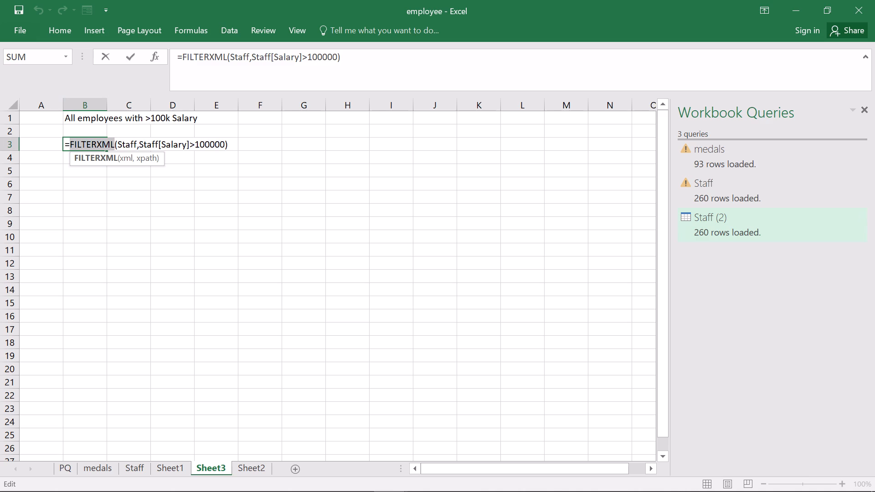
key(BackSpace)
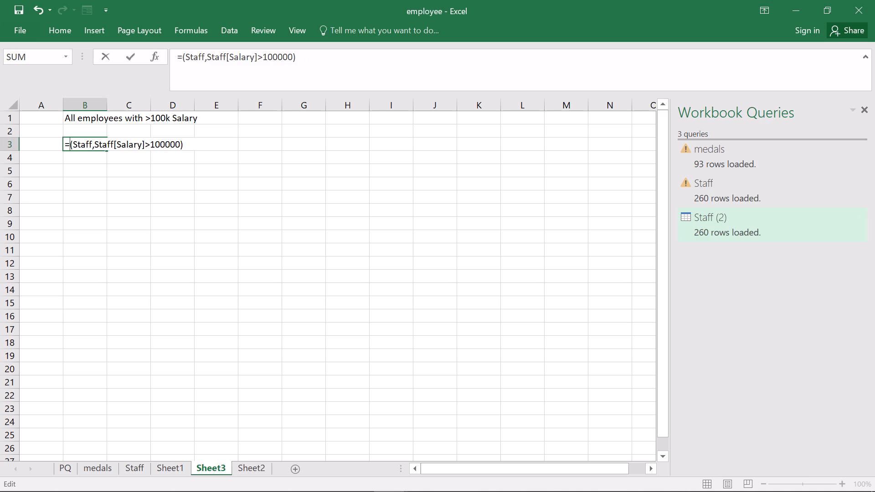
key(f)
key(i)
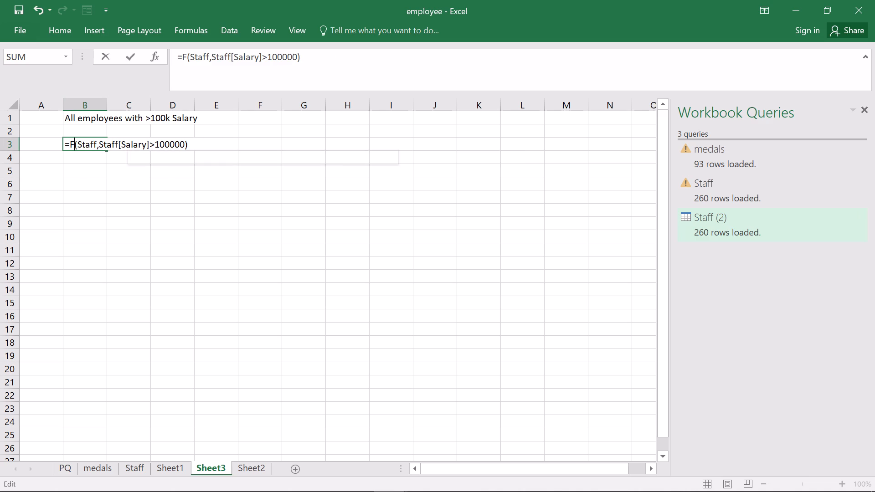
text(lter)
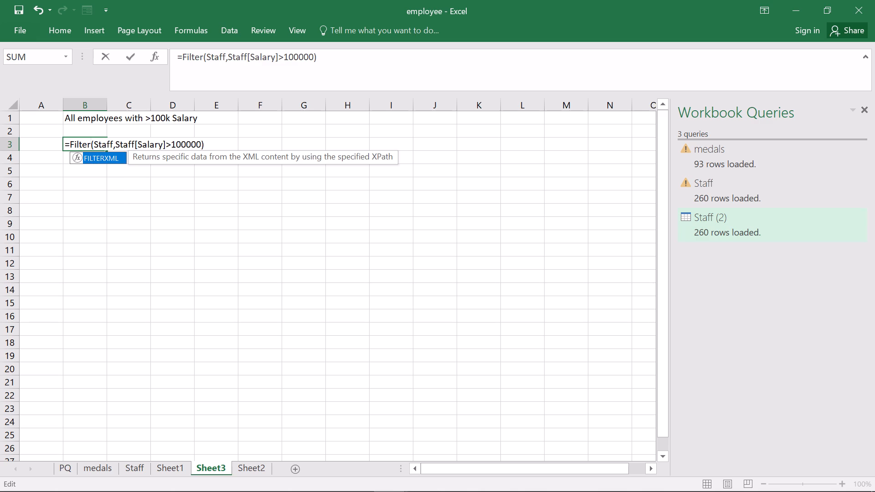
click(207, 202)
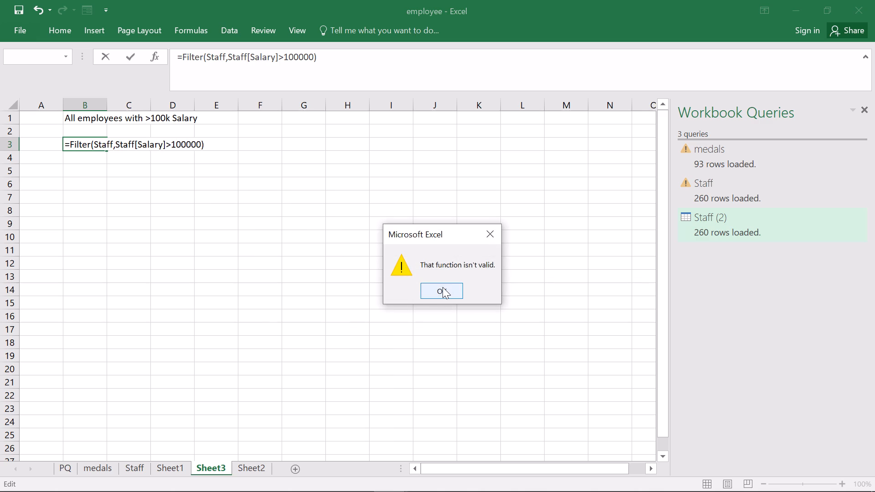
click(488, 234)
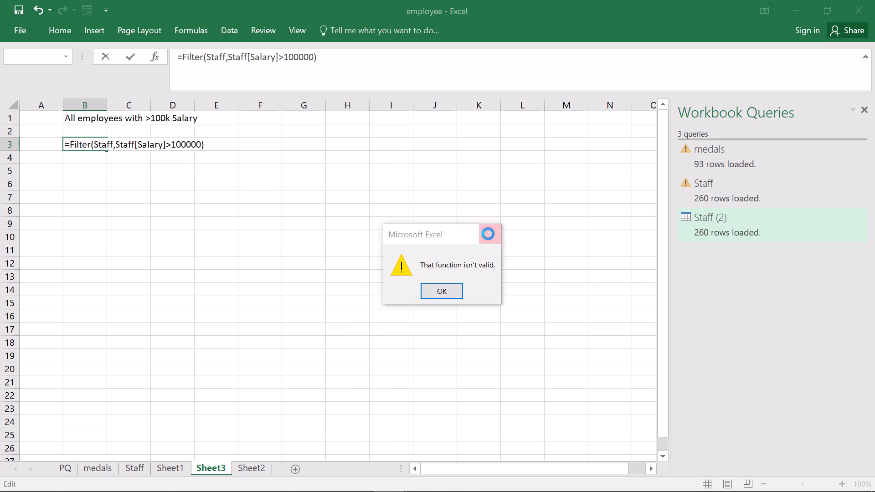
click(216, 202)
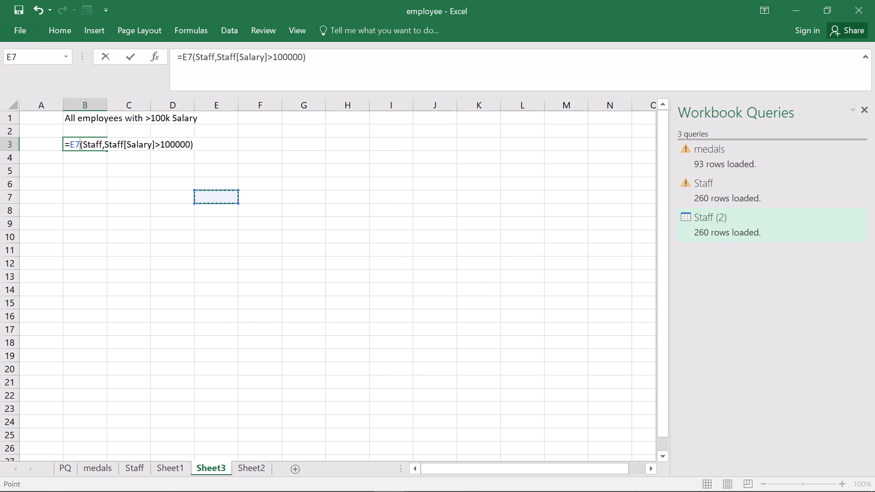
Replace the stray E7 reference in the B3 formula with a function name beginning with FIL, keeping the existing arguments.
click(79, 146)
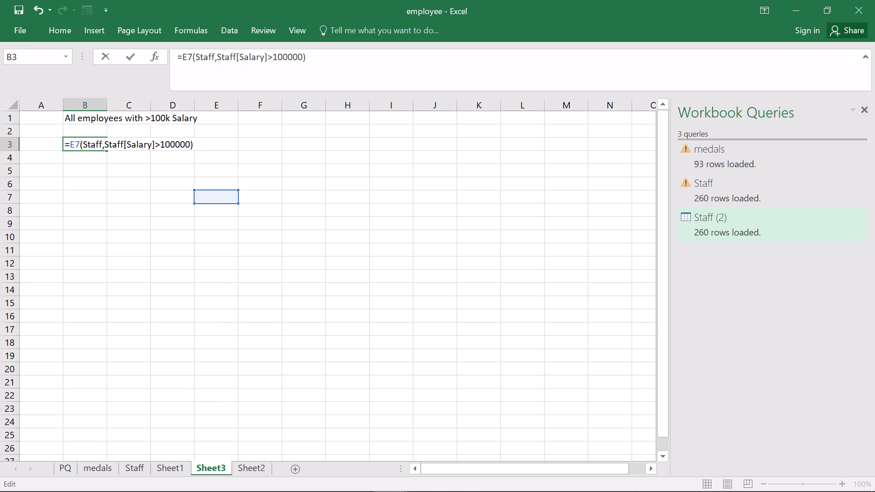
key(BackSpace)
key(BackSpace)
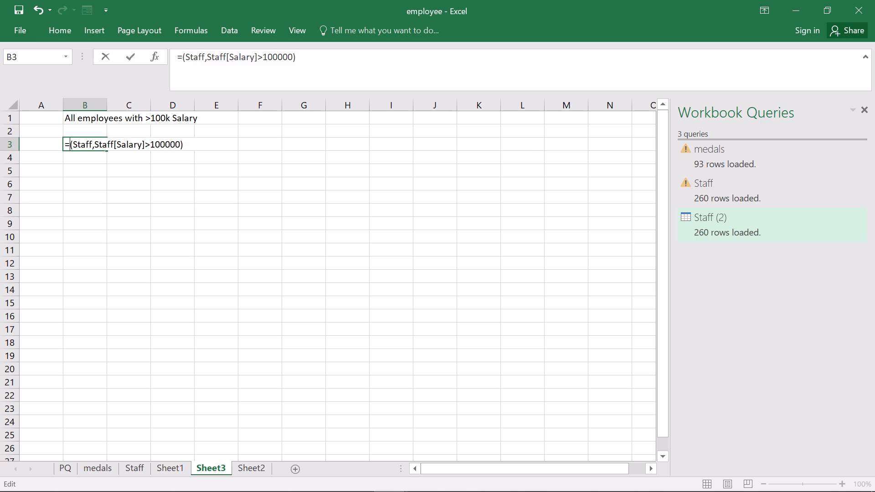
text(FIK)
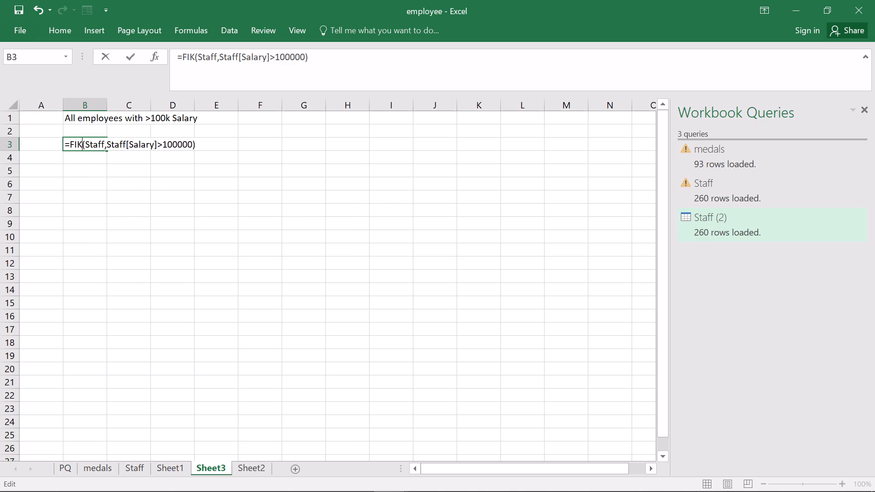
key(BackSpace)
key(l)
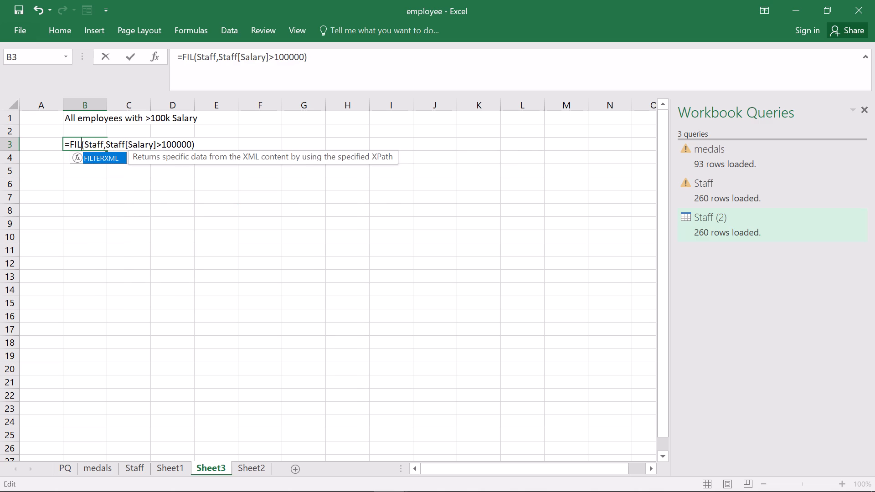
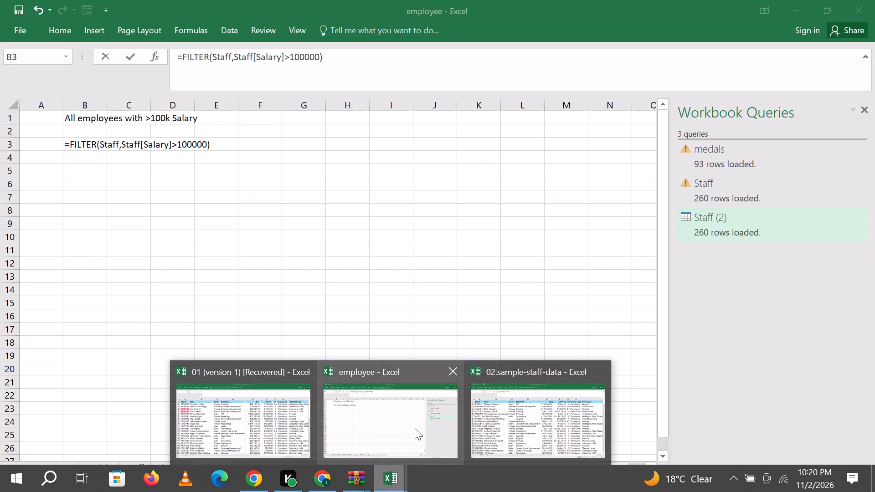
Add spaces around the greater-than operator in the B3 formula and try to commit =FILTER(Staff,Staff[Salary] > 100000).
click(400, 428)
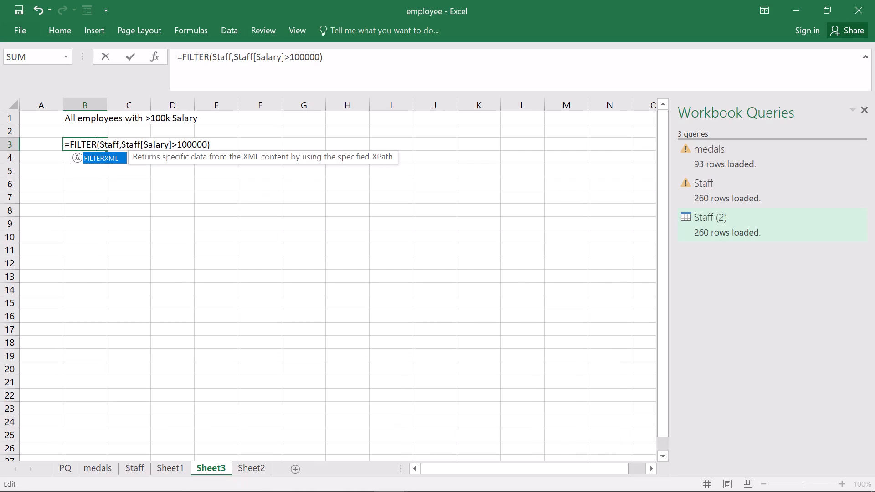
click(95, 141)
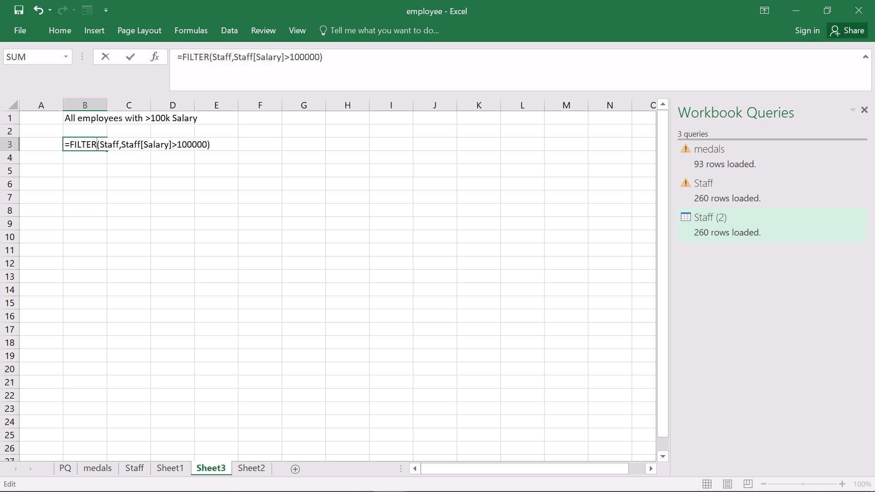
click(172, 145)
key(space)
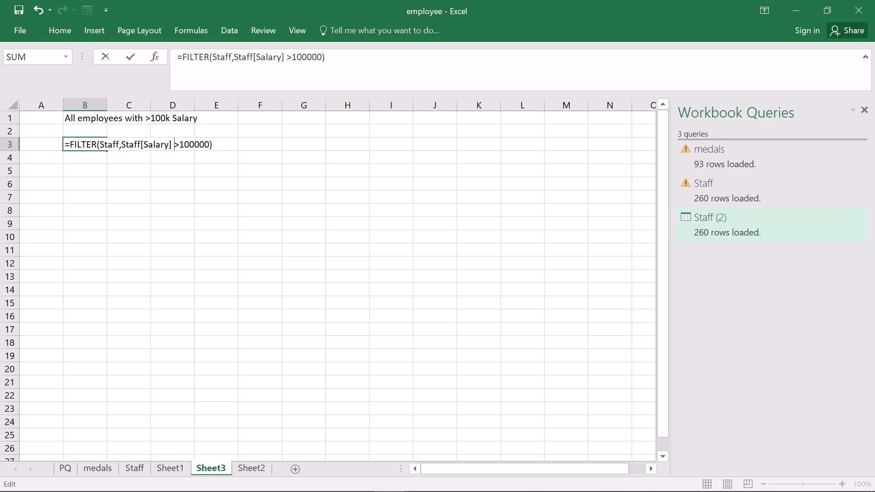
click(180, 144)
key(space)
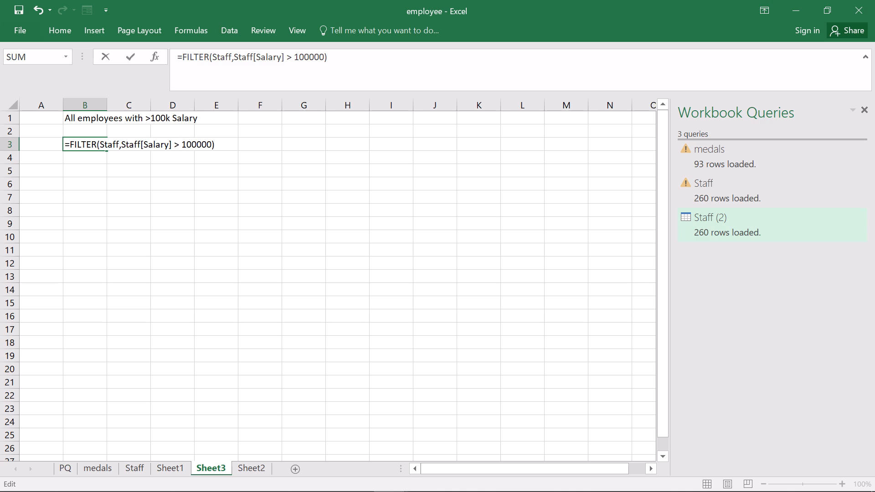
click(197, 192)
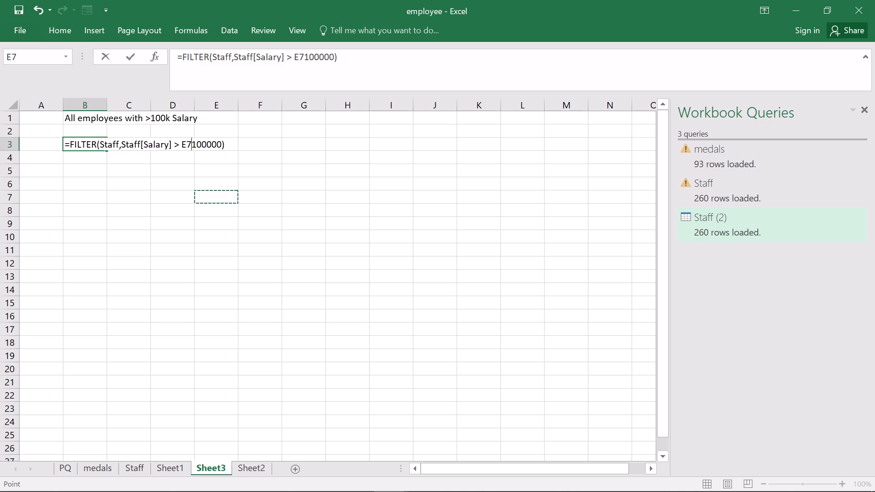
key(ctrl+z)
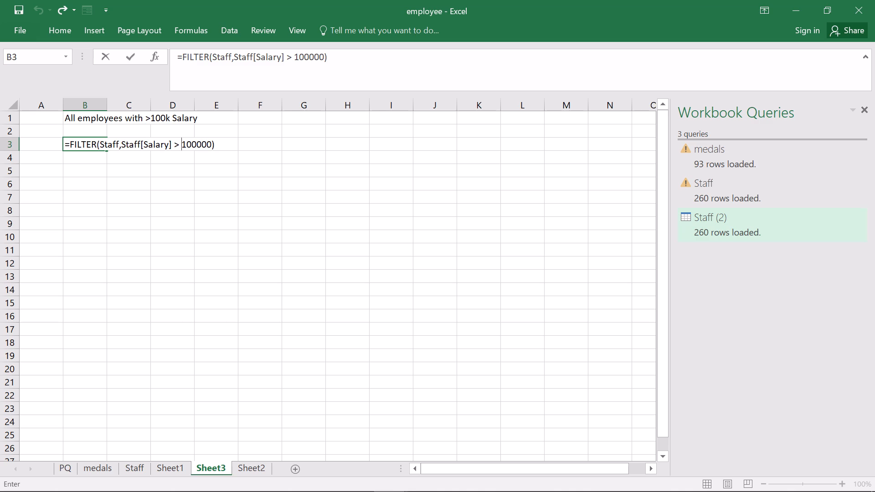
click(220, 142)
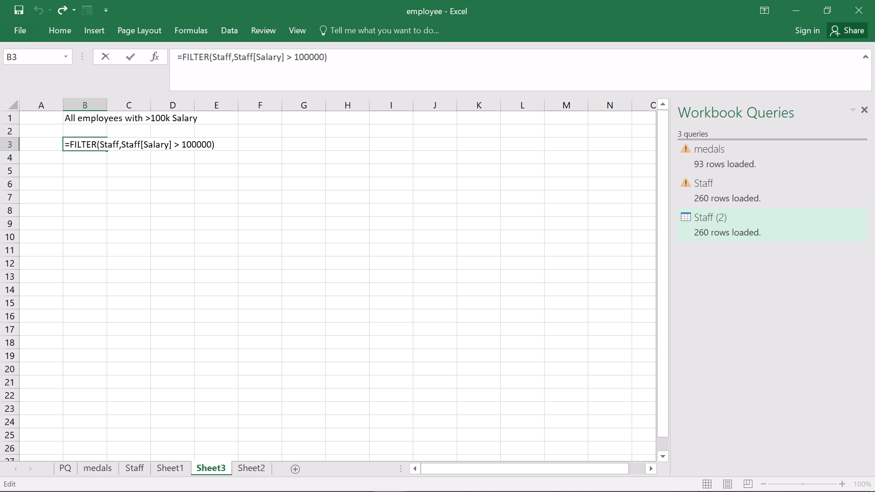
click(220, 142)
click(244, 464)
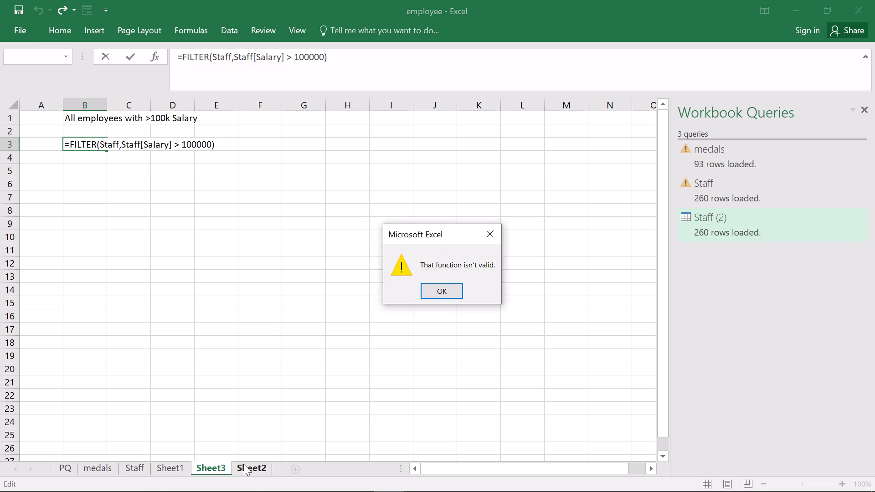
click(495, 236)
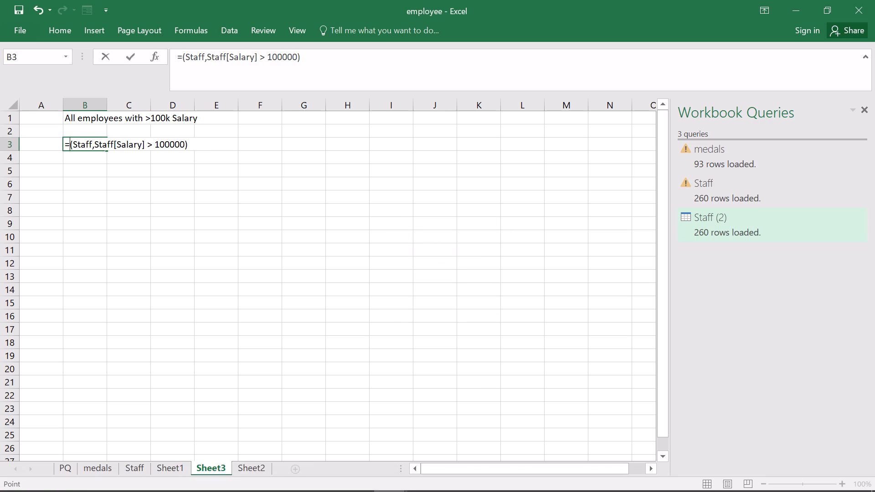
Review the department summary on Sheet2 and the salary-filtered employee rows on Sheet1, and return to Sheet3.
click(255, 470)
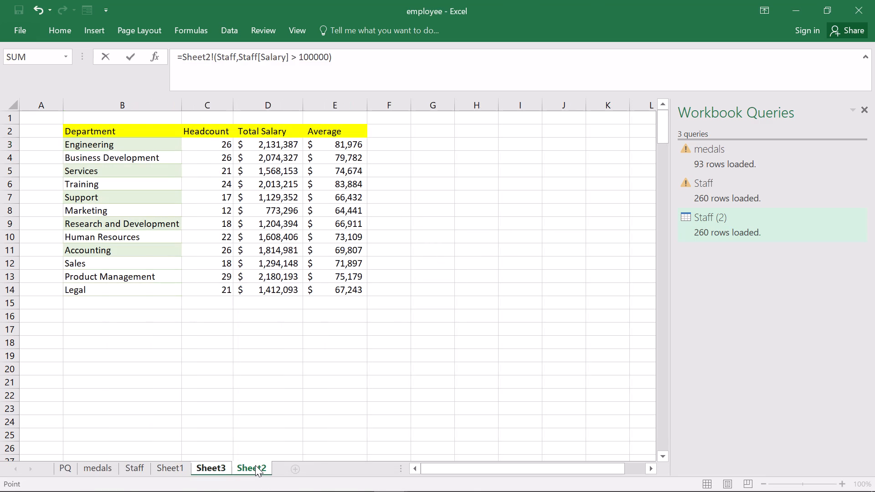
click(219, 469)
click(177, 469)
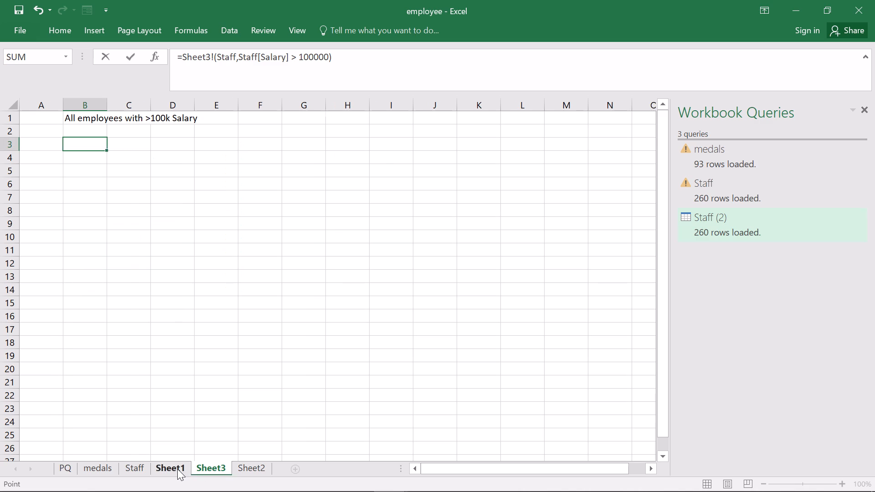
click(240, 469)
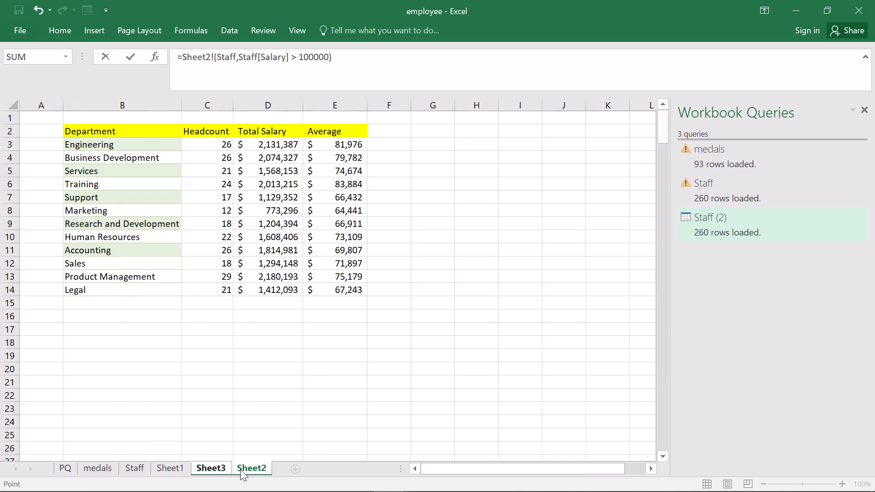
click(219, 472)
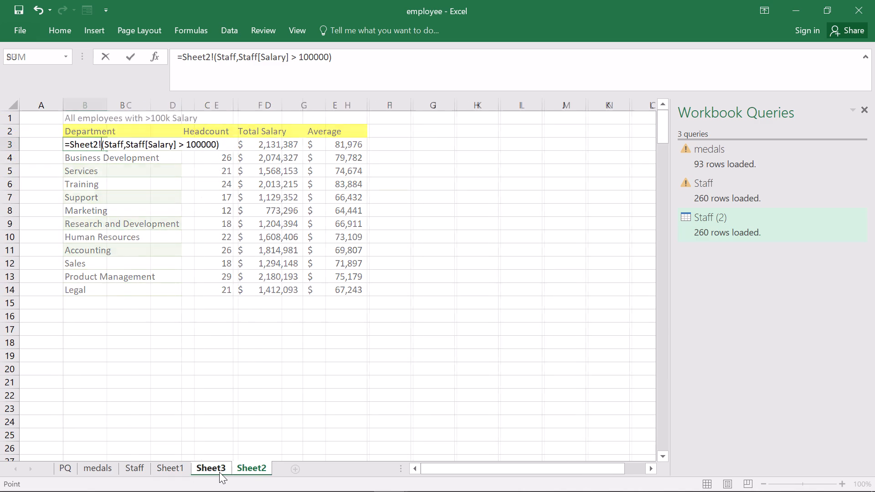
click(171, 471)
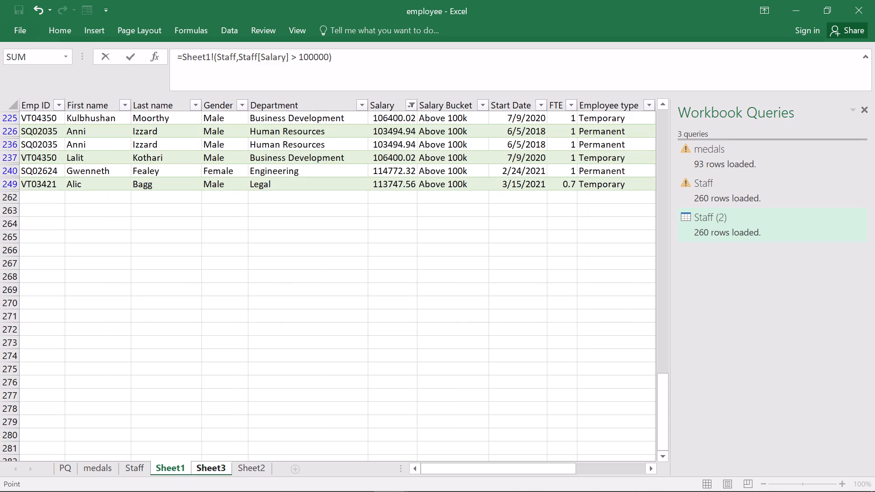
scroll(189, 405, down, 2)
scroll(189, 405, up, 2)
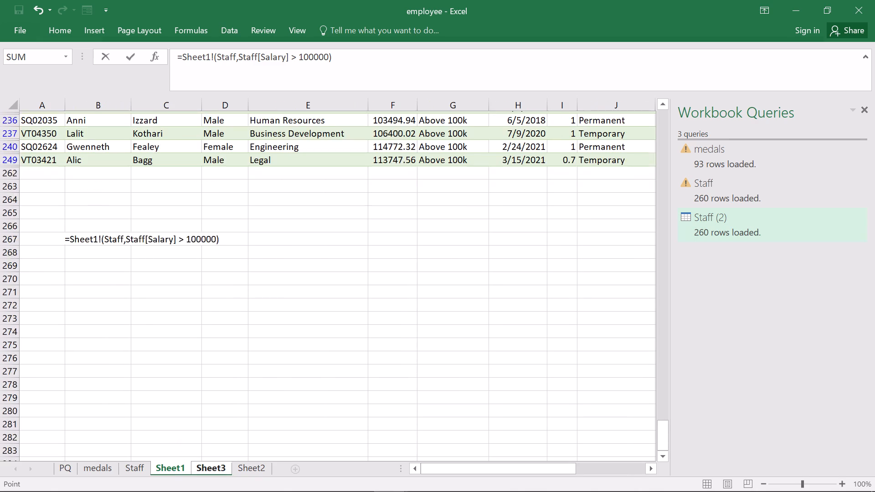
scroll(189, 405, up, 7)
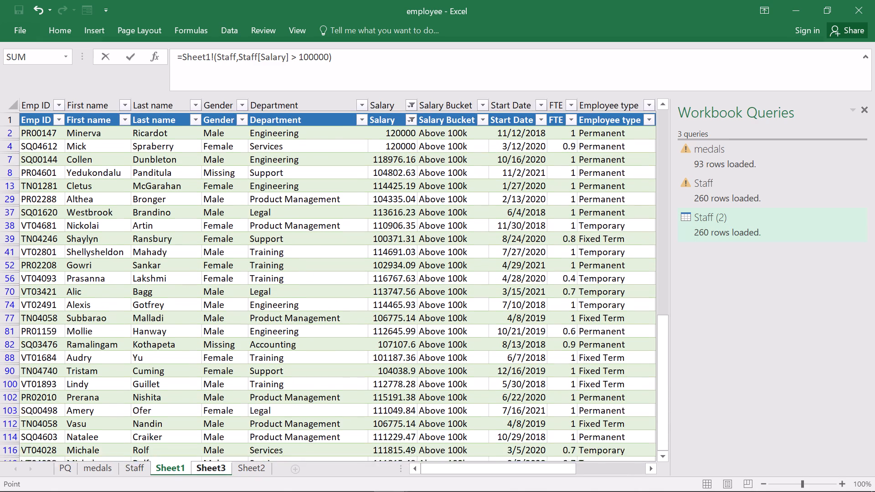
scroll(189, 405, down, 13)
scroll(189, 400, up, 2)
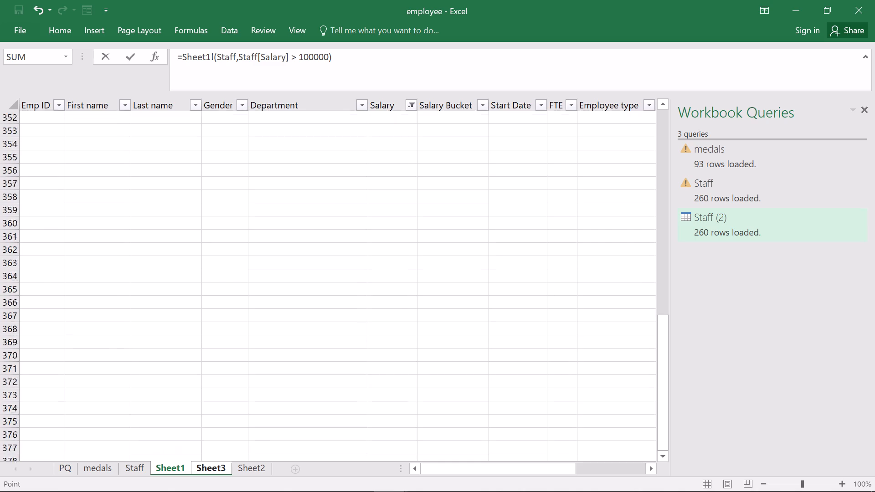
scroll(189, 400, up, 8)
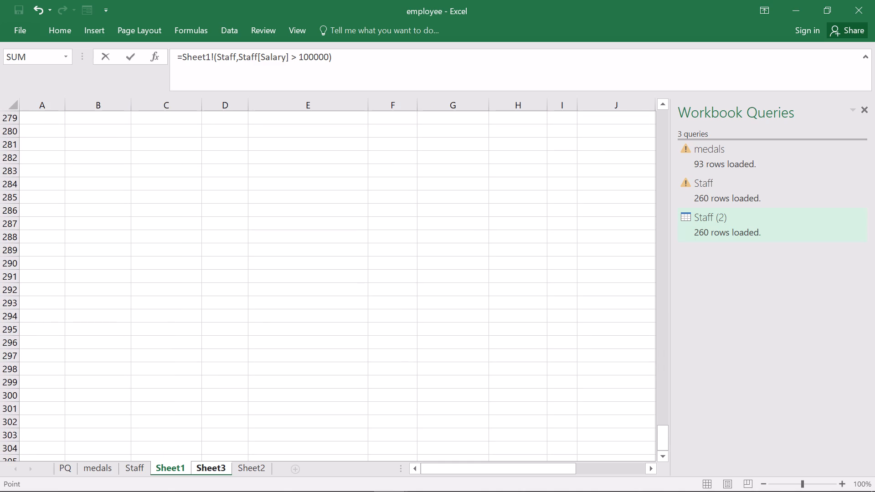
scroll(193, 336, up, 5)
scroll(193, 336, down, 1)
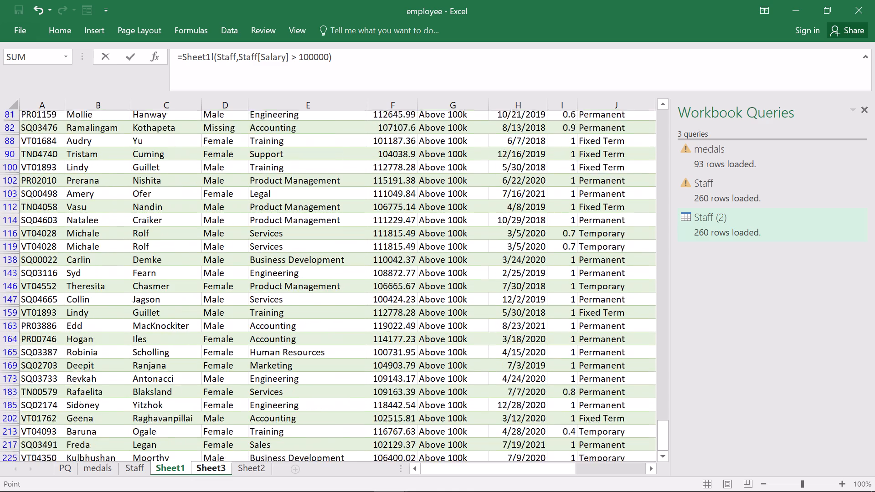
scroll(193, 336, down, 2)
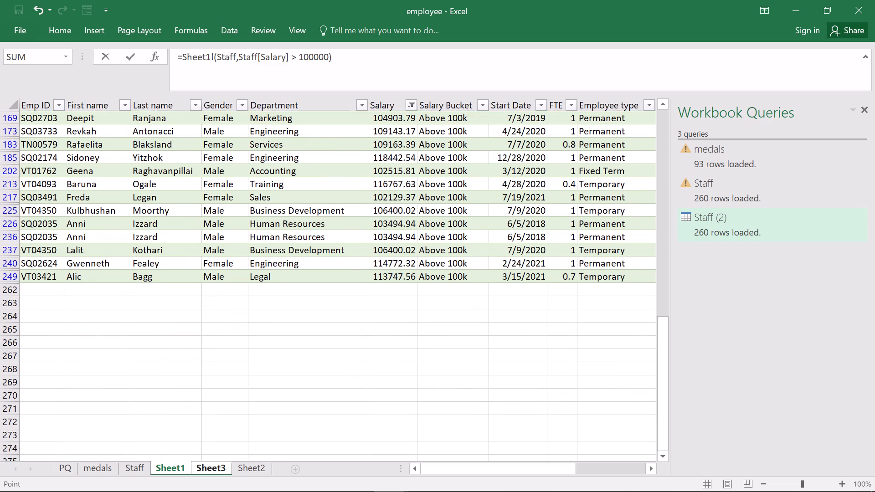
scroll(238, 351, up, 2)
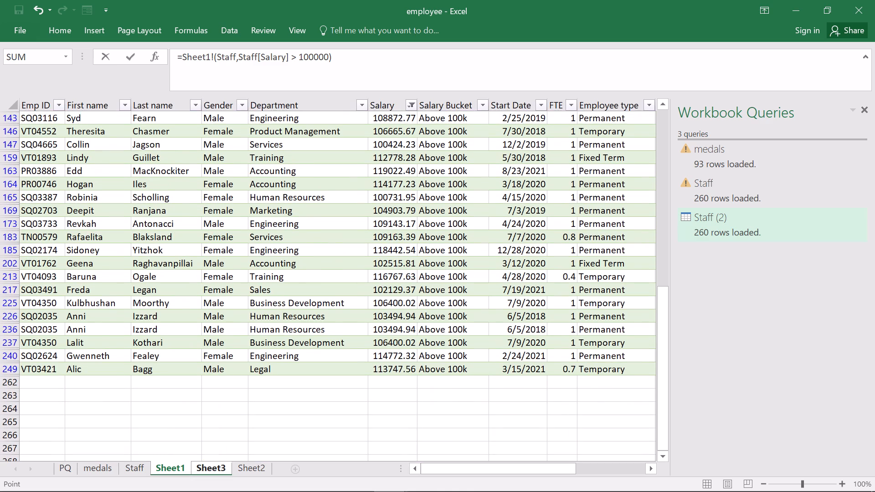
scroll(238, 351, up, 7)
scroll(238, 351, down, 1)
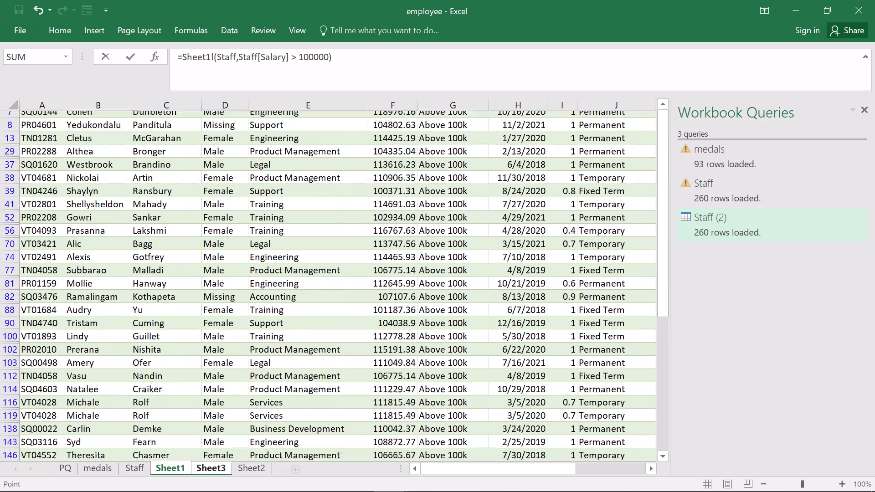
scroll(238, 351, down, 5)
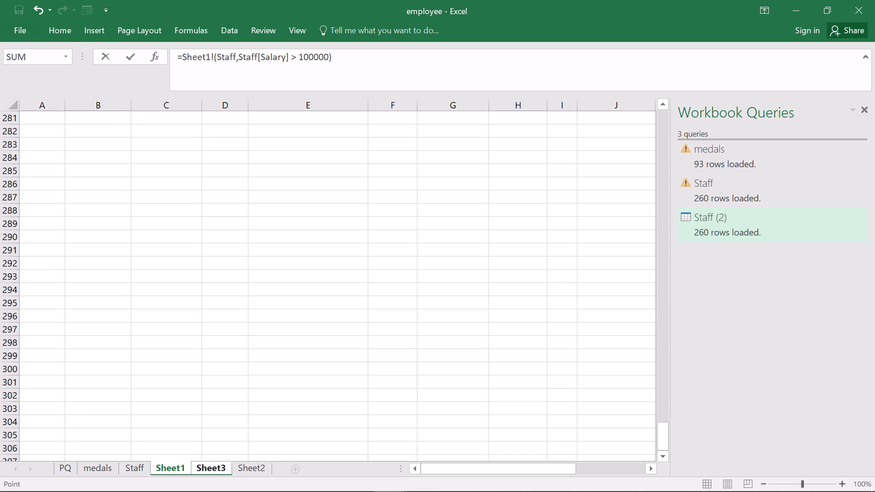
scroll(238, 351, up, 1)
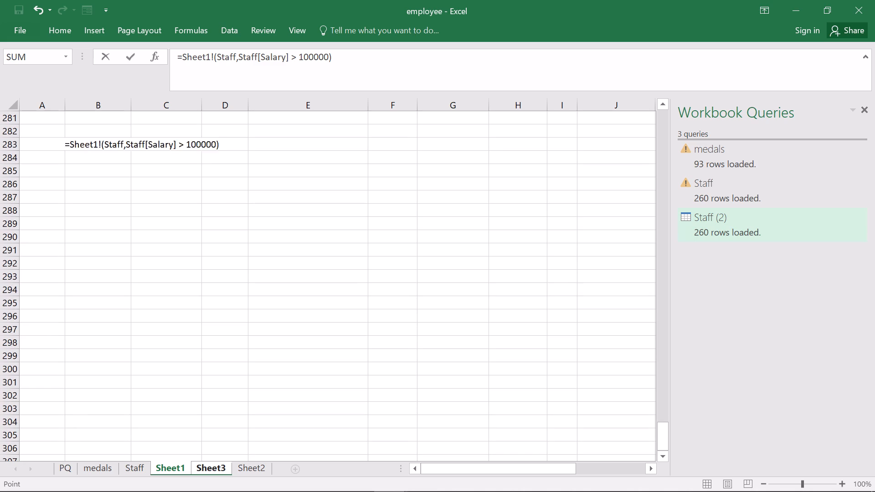
scroll(238, 351, up, 6)
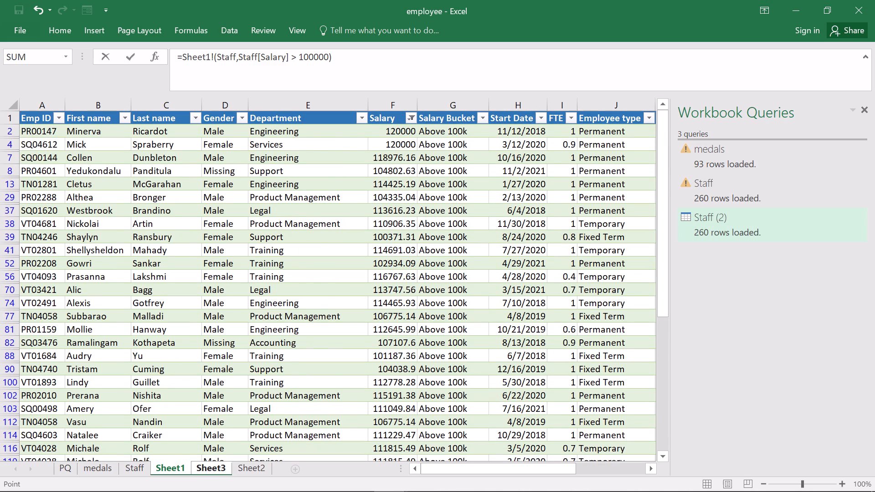
click(14, 469)
click(18, 489)
click(253, 467)
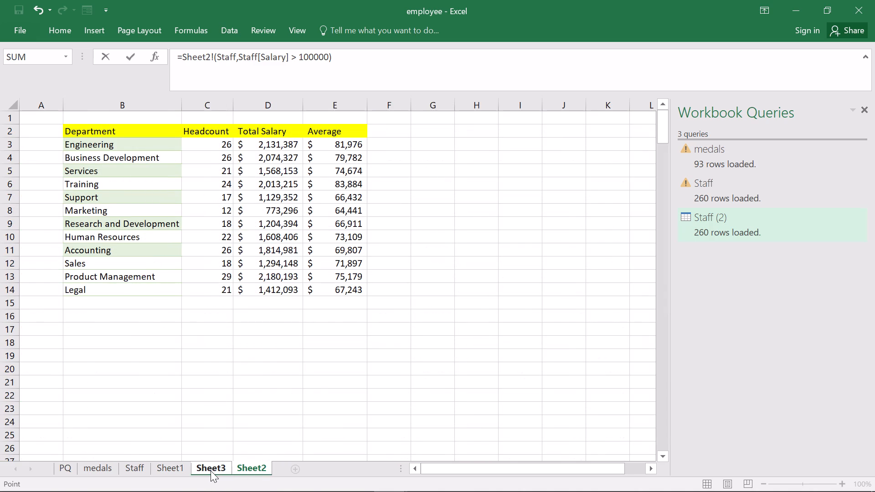
click(211, 471)
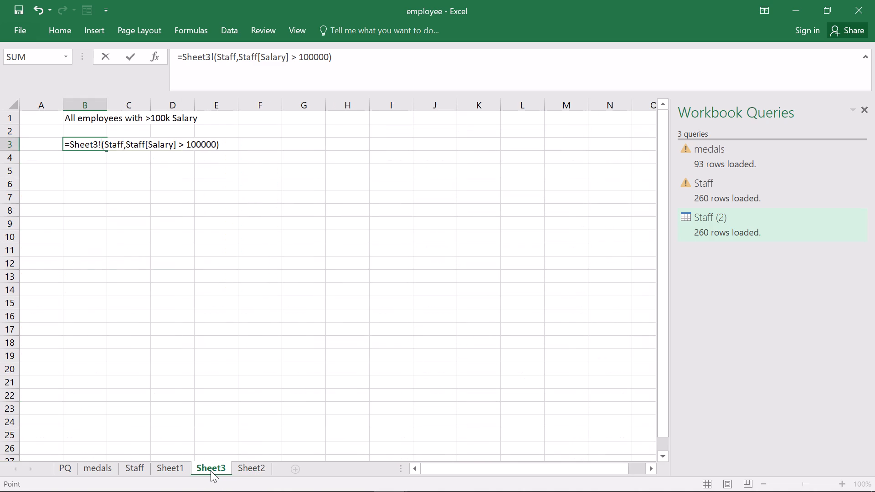
click(294, 395)
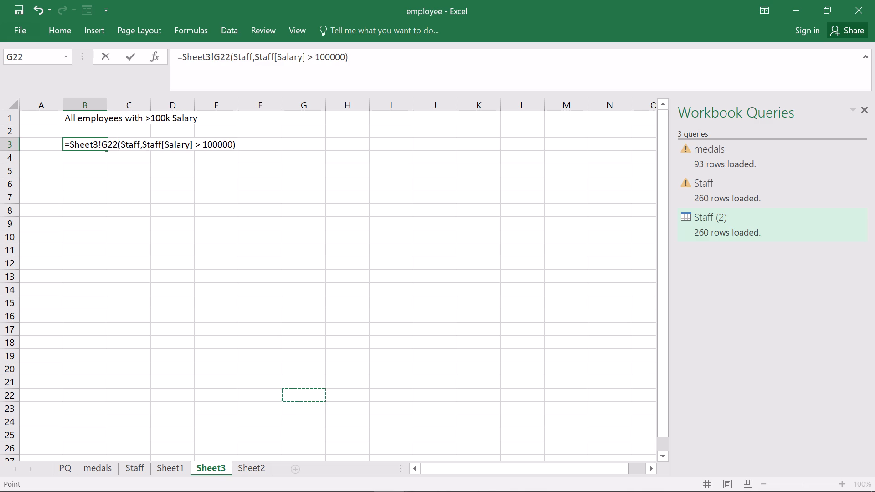